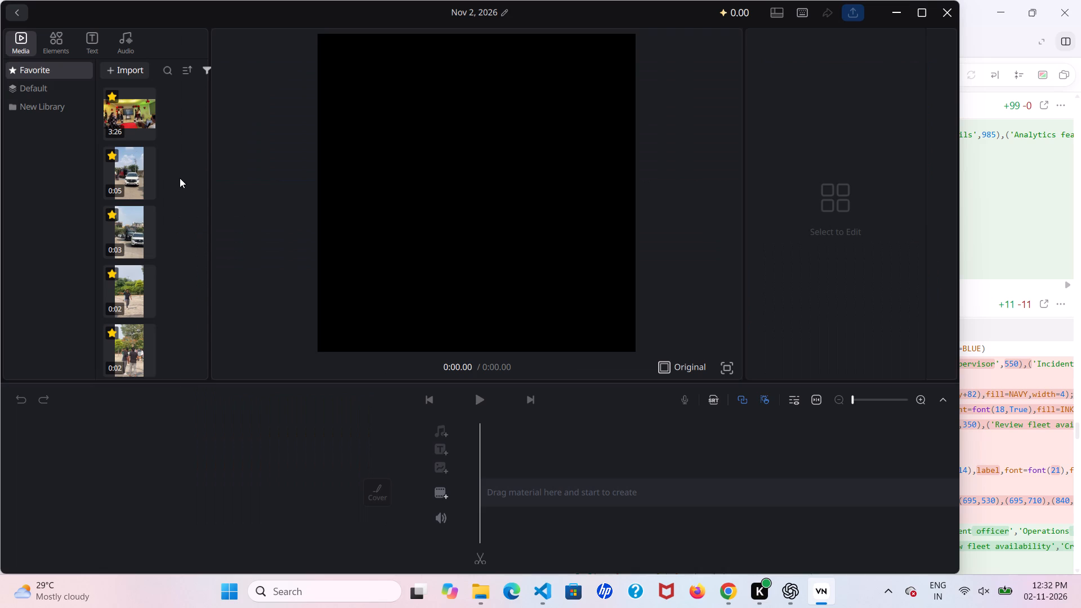
Place the 0:05 white car clip on the main video track, followed by the 0:02 clip of the men walking.
drag(117, 175, 483, 413)
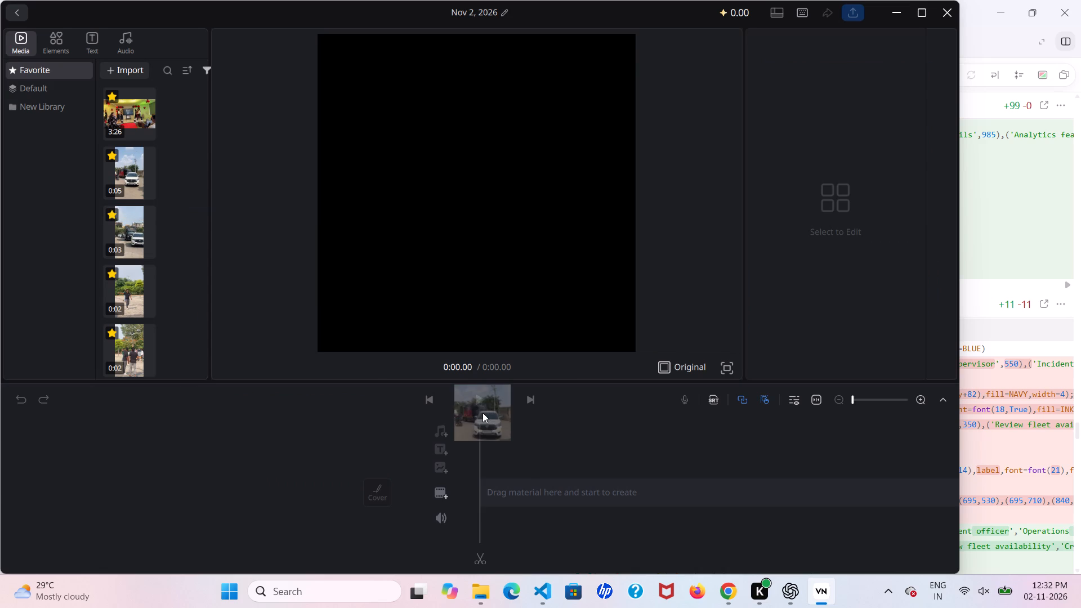
drag(483, 413, 529, 482)
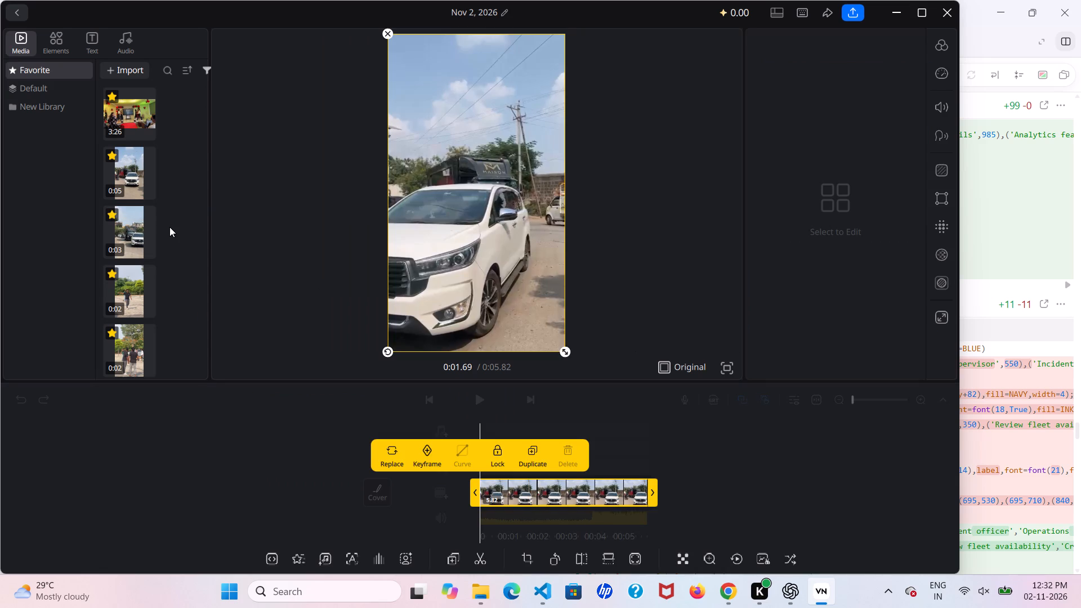
scroll(169, 227, down, 2)
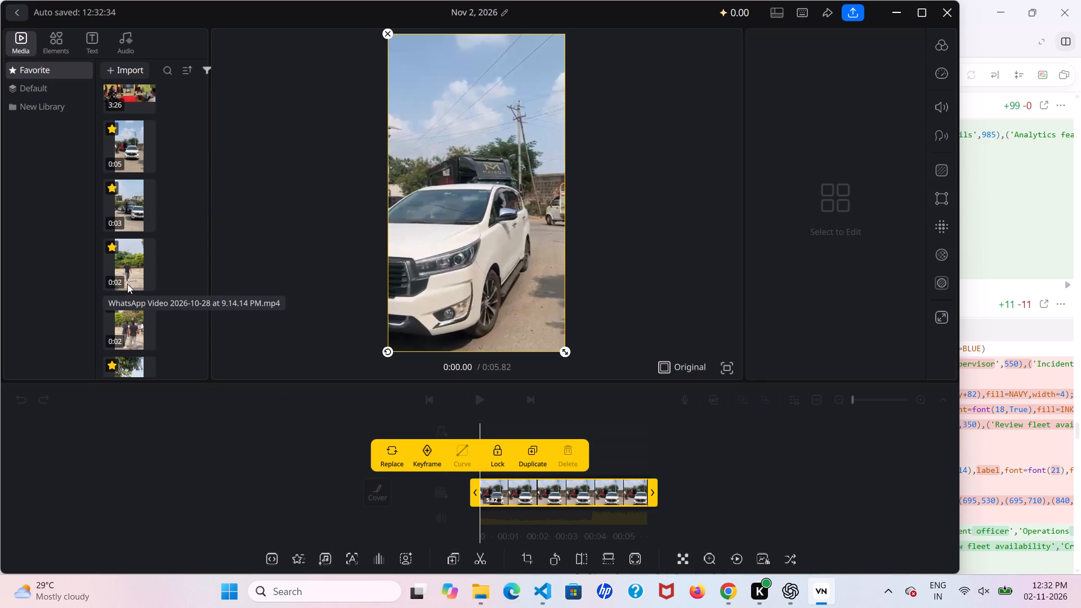
scroll(131, 311, down, 1)
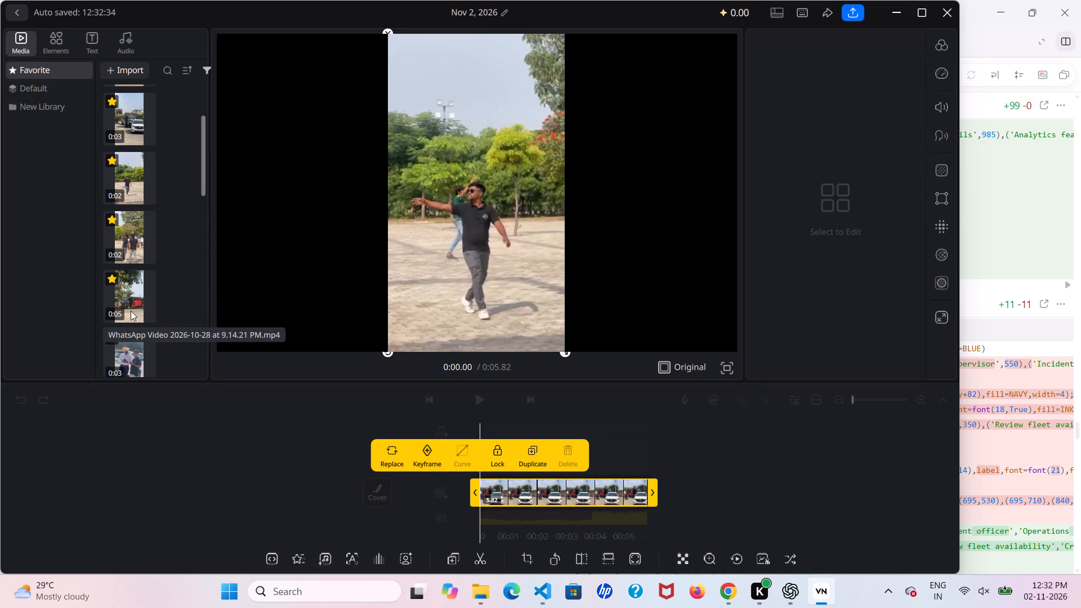
scroll(131, 311, down, 1)
drag(131, 236, 199, 236)
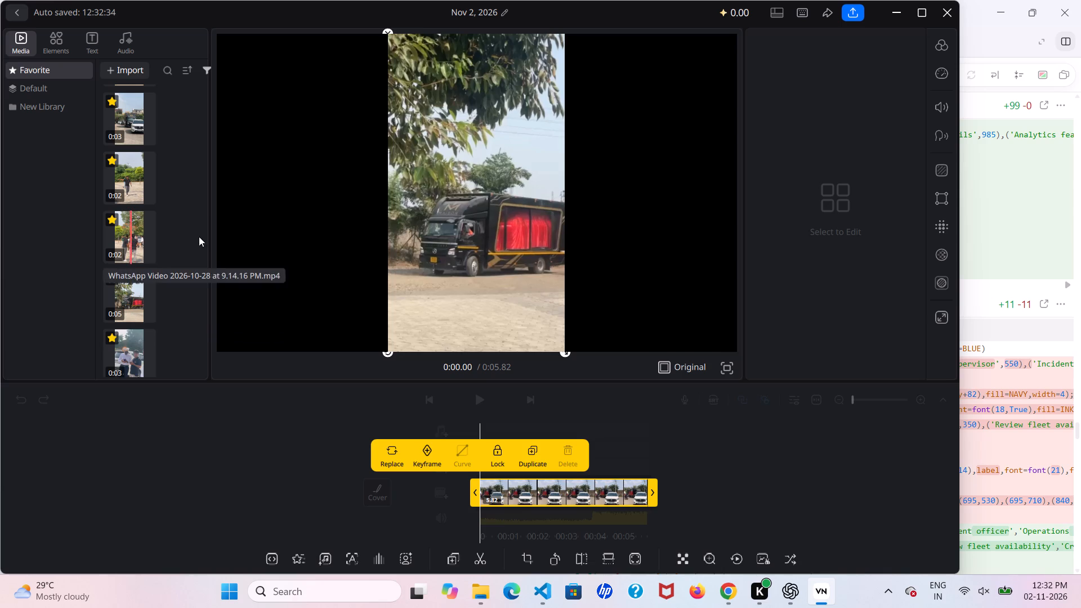
drag(199, 236, 694, 486)
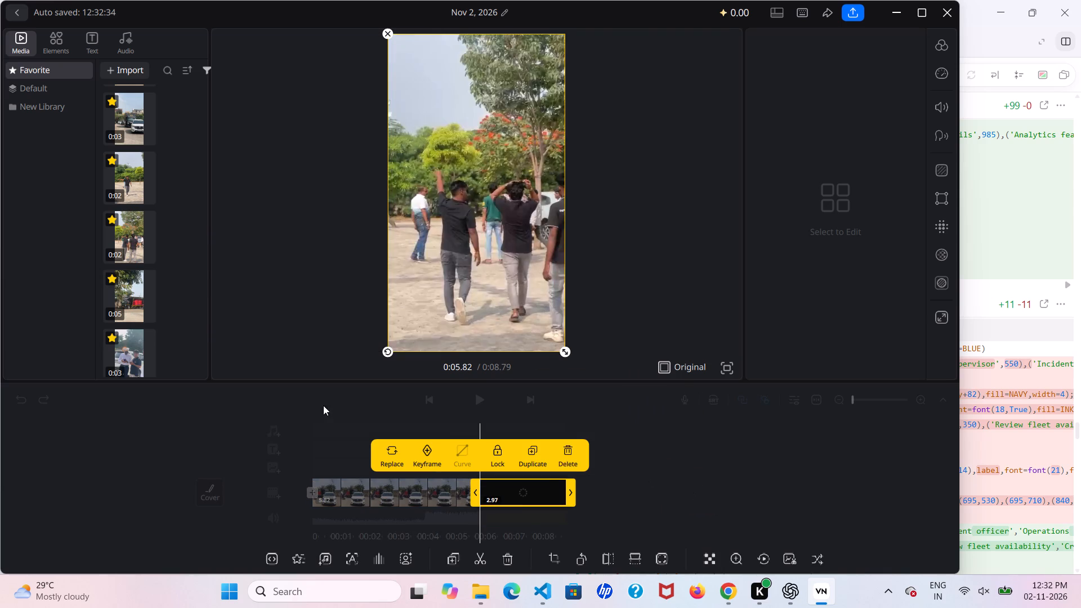
Append the 0:02 clip of the white SUV on the truck ramp to the end of the main track.
scroll(142, 338, down, 2)
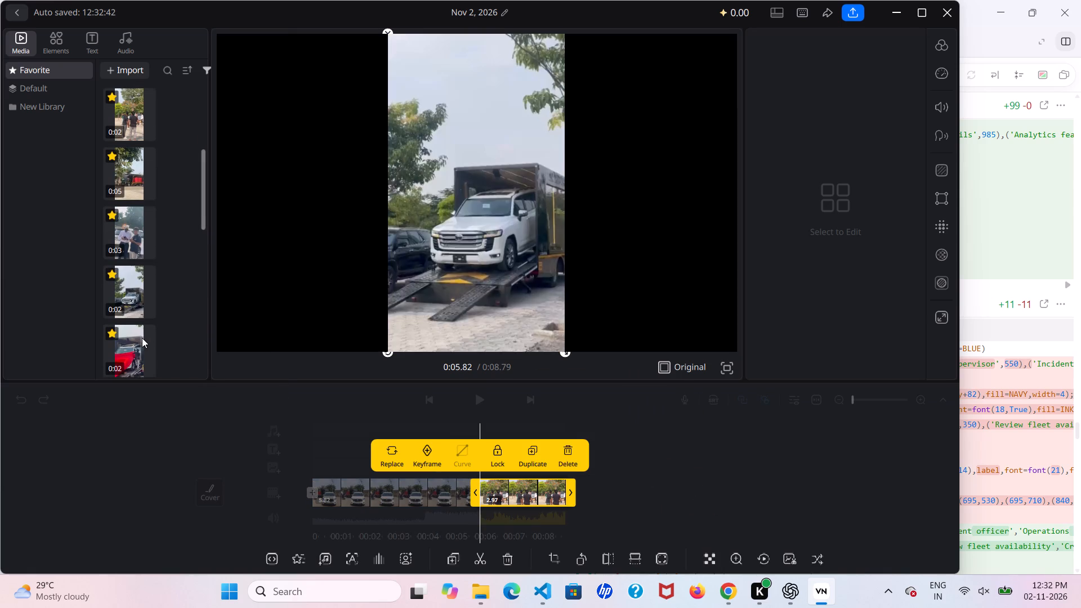
drag(135, 297, 630, 420)
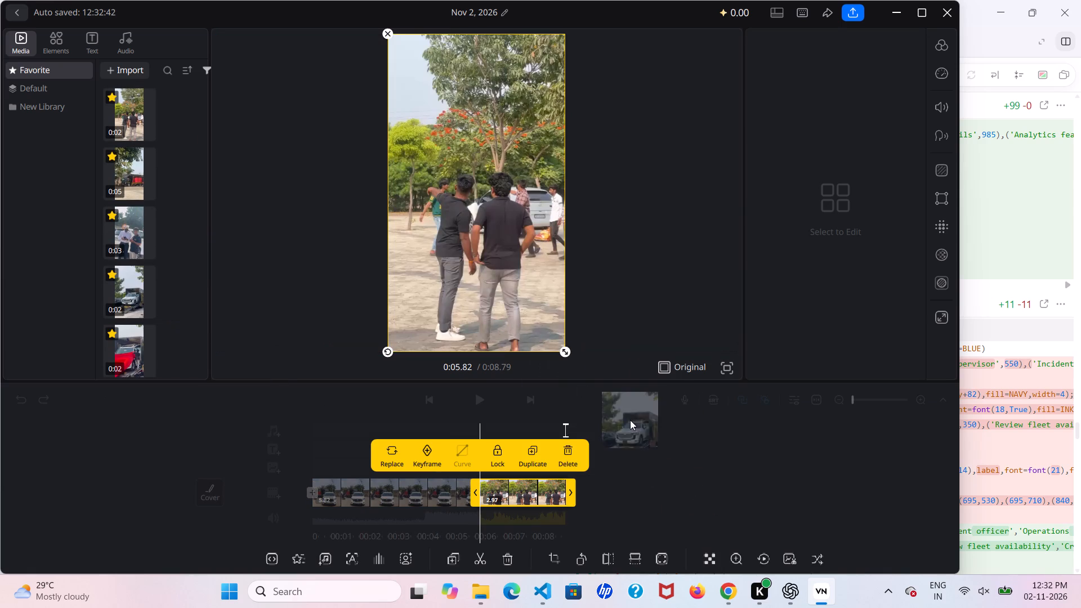
drag(630, 420, 653, 508)
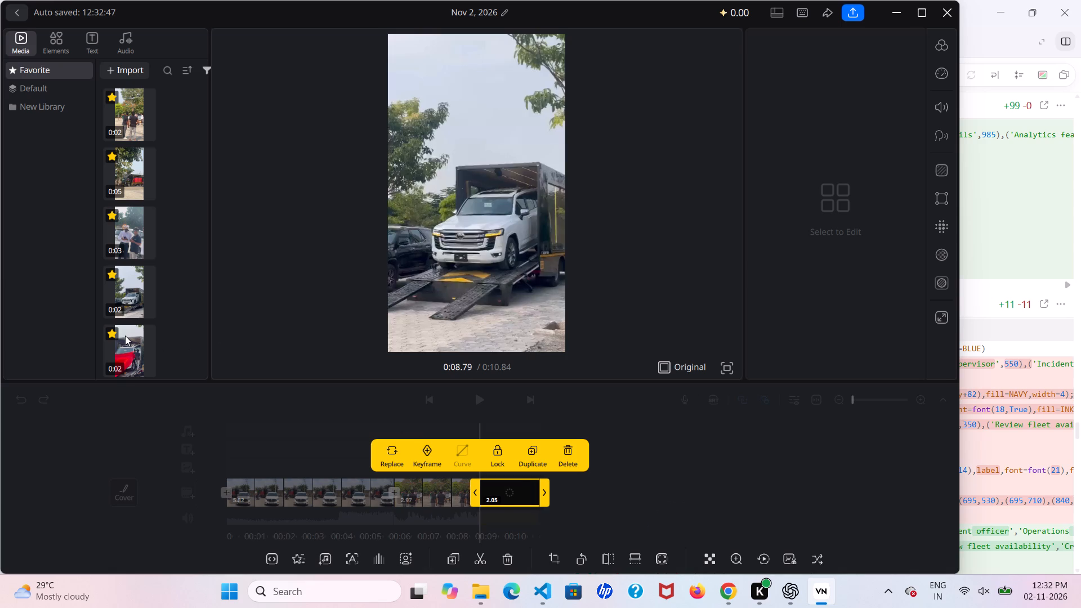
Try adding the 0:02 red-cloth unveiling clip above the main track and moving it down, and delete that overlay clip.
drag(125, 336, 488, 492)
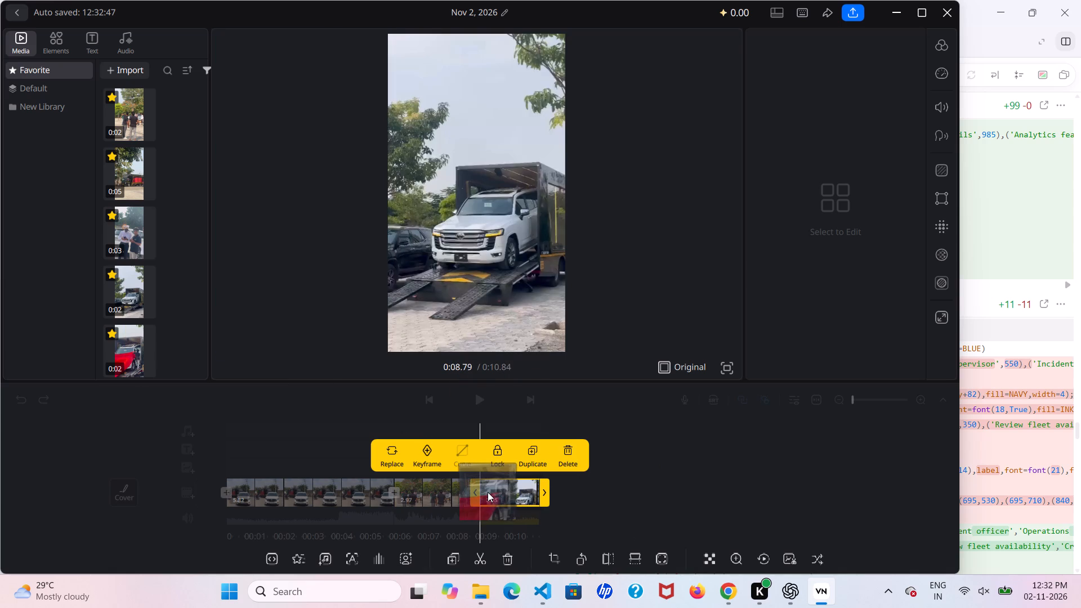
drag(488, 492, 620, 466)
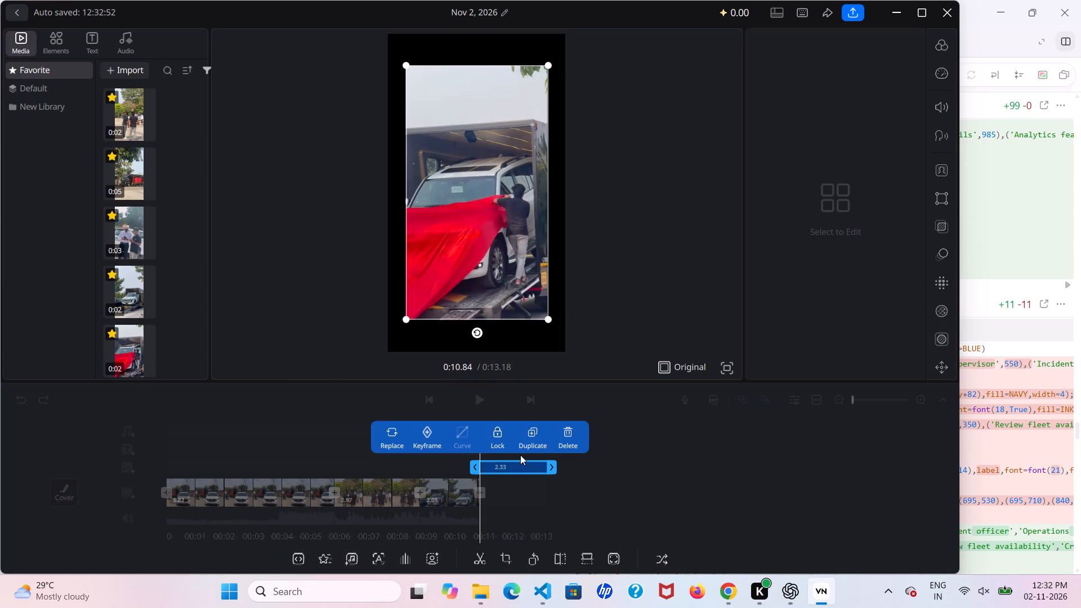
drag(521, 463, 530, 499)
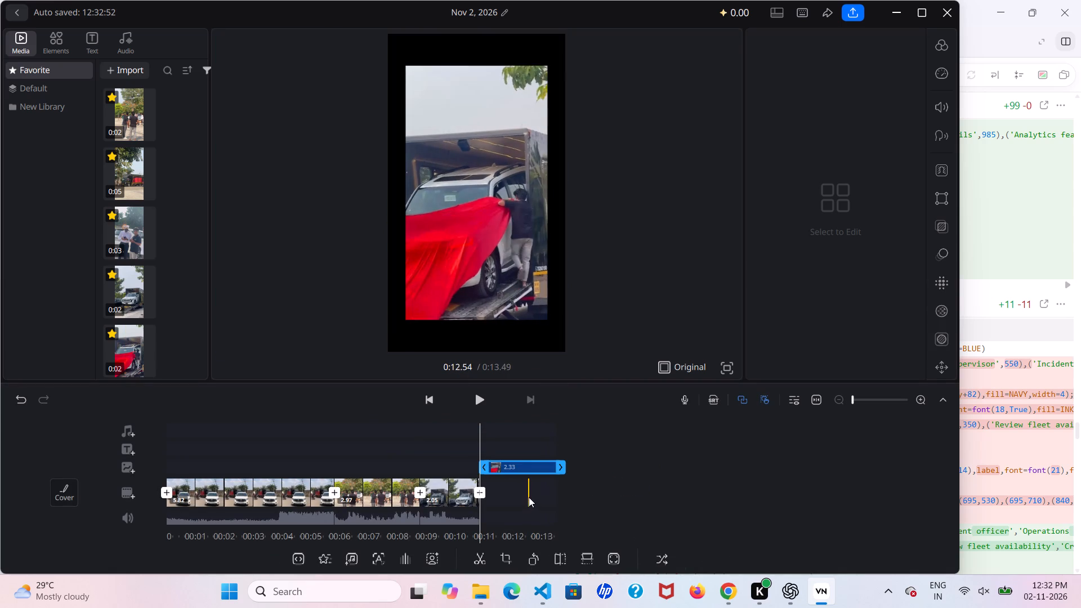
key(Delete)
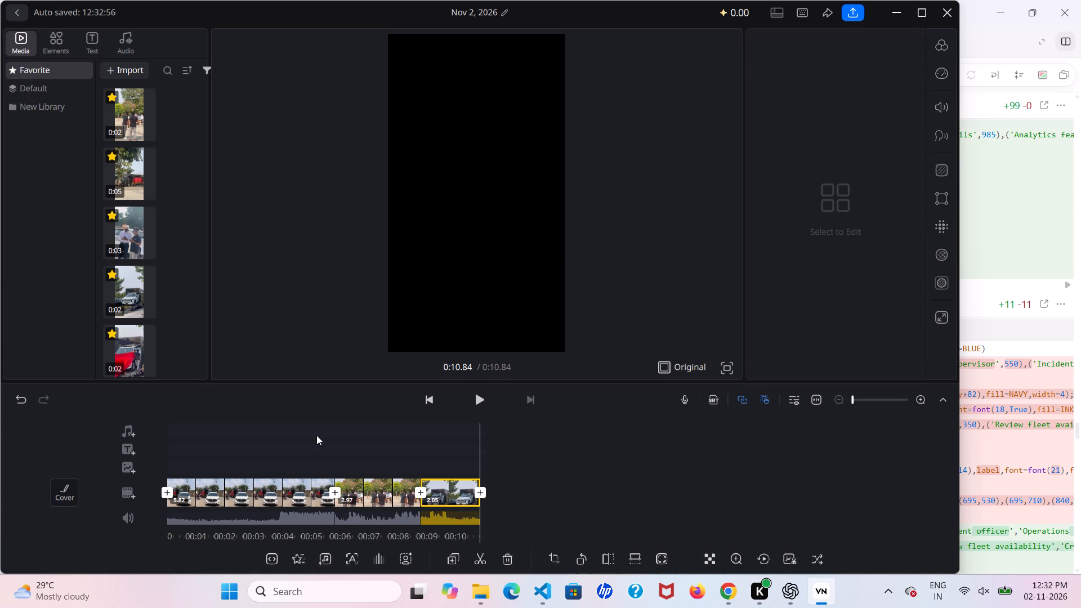
Append the 0:02 red-cloth unveiling clip and the 0:01 clip of the man pulling the red cloth to the main track.
drag(124, 349, 538, 500)
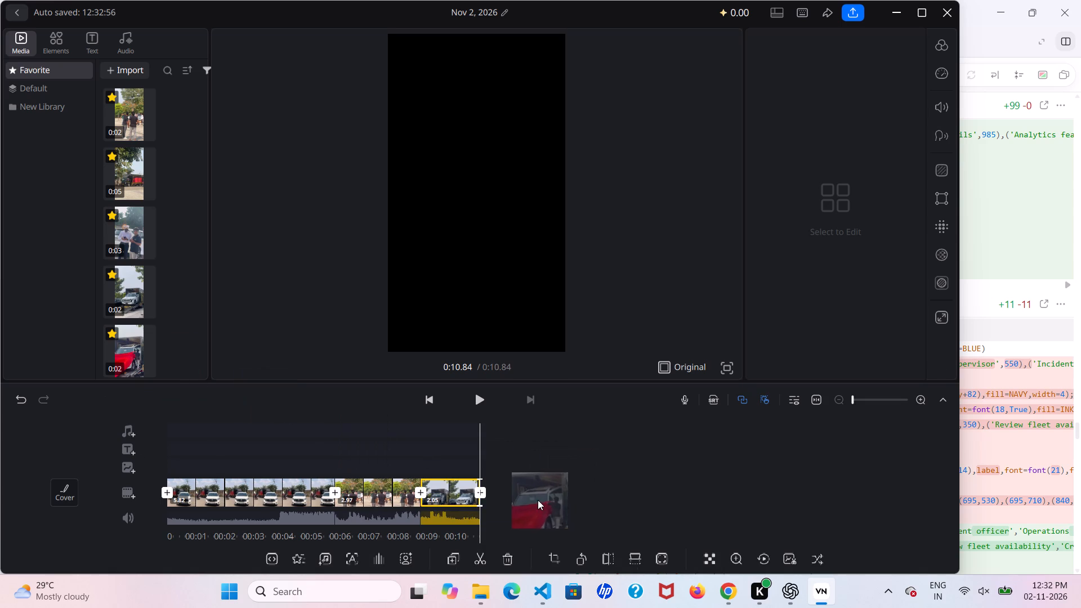
drag(538, 500, 537, 499)
scroll(172, 331, down, 1)
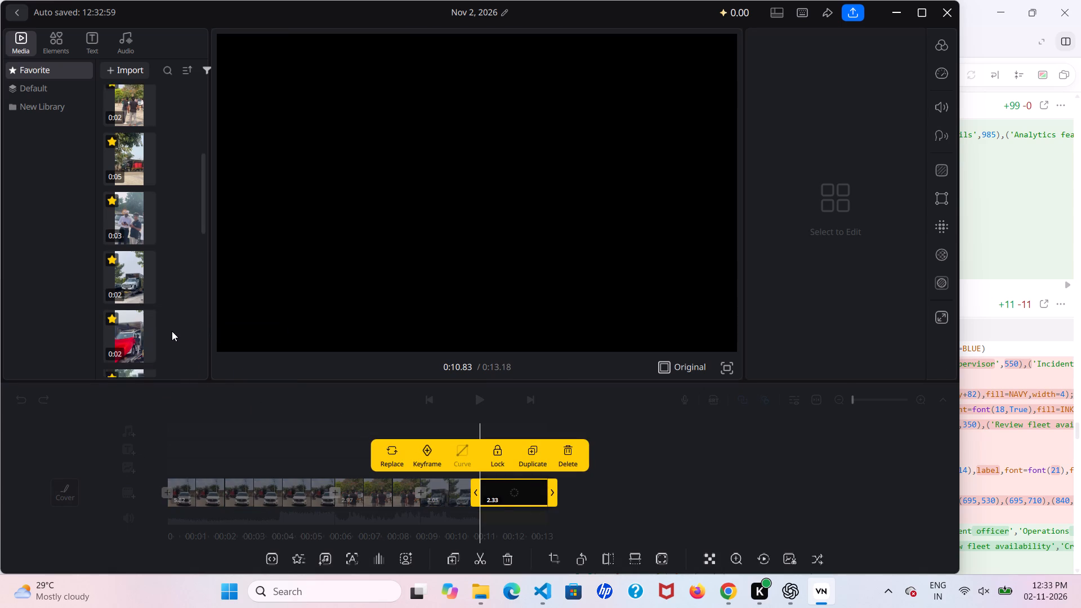
scroll(172, 331, down, 2)
drag(126, 275, 474, 336)
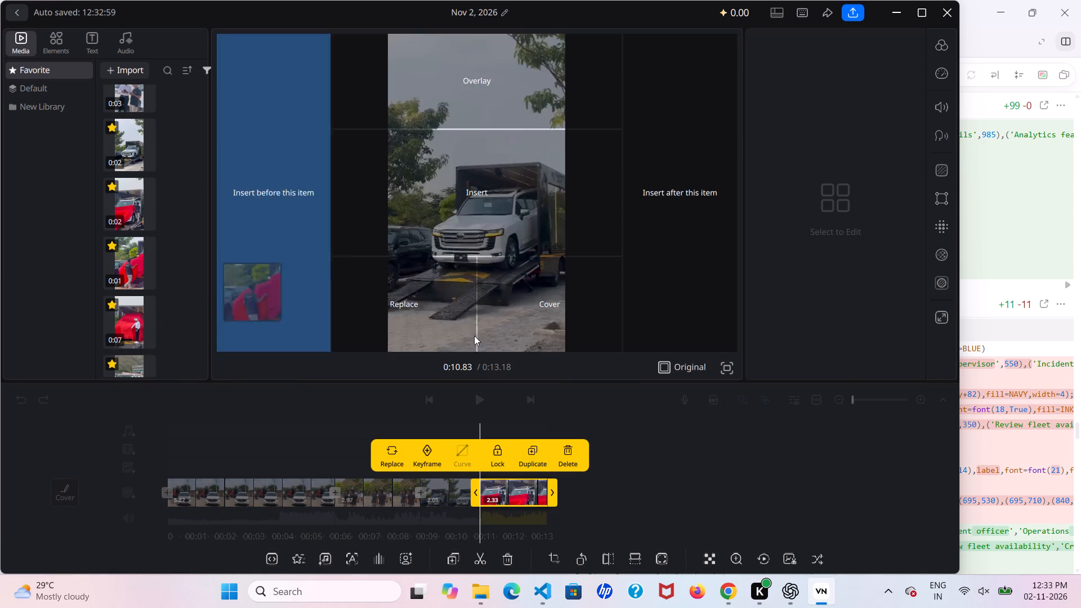
drag(474, 336, 632, 499)
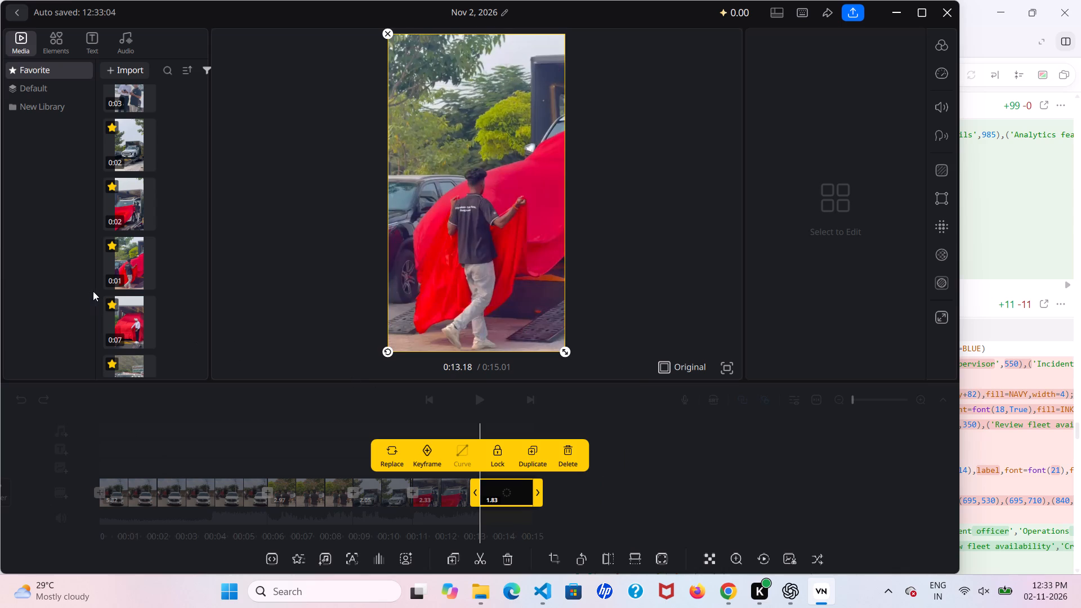
Append the 0:07 clip of the red-covered car and the 0:07 black SUV clip to the end of the main track.
scroll(131, 329, down, 1)
drag(132, 286, 351, 372)
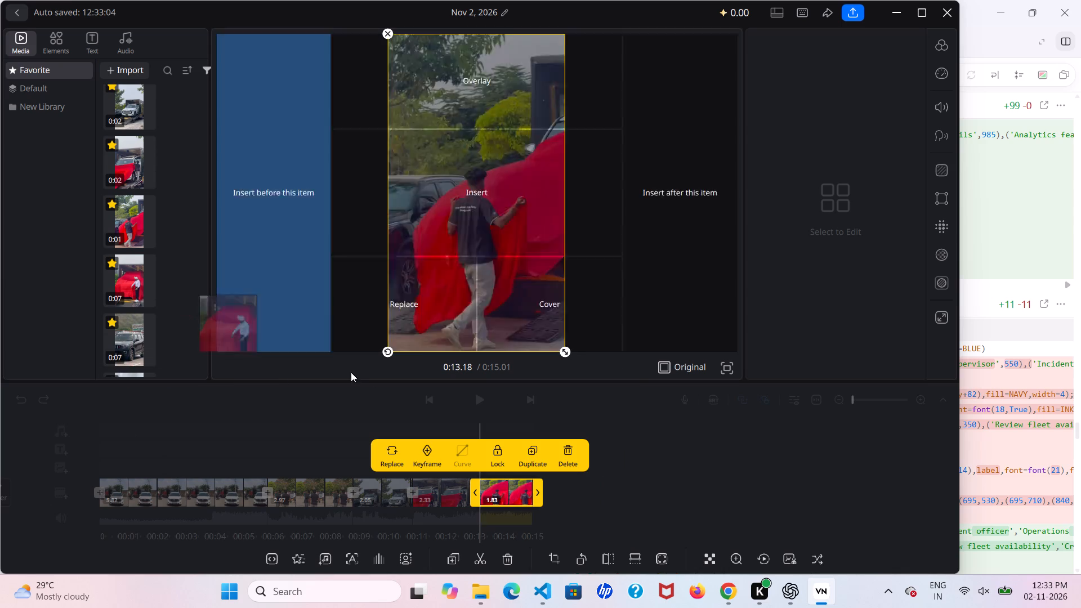
drag(351, 372, 618, 529)
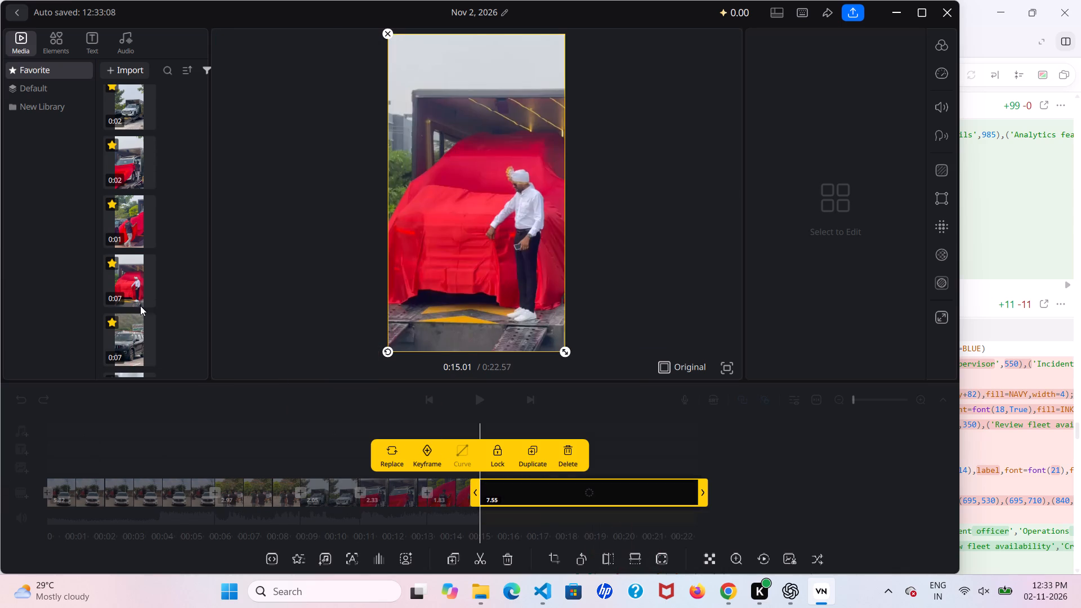
drag(130, 329, 734, 483)
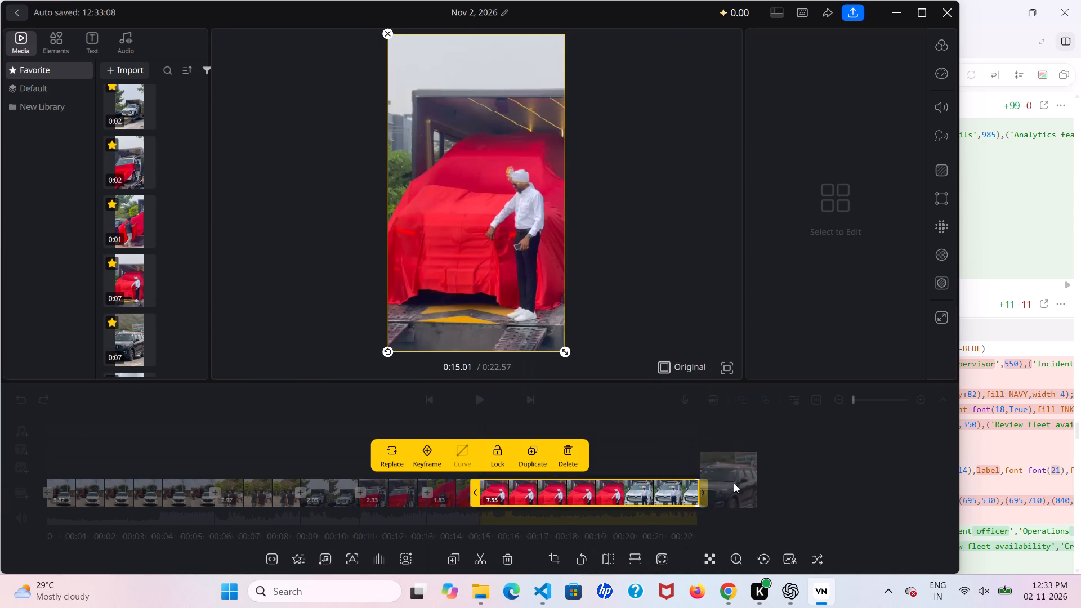
drag(734, 483, 737, 485)
Append the 0:07 black jeep convoy clip and the 0:01 clip of SUVs at the road junction to the main track.
scroll(118, 293, down, 1)
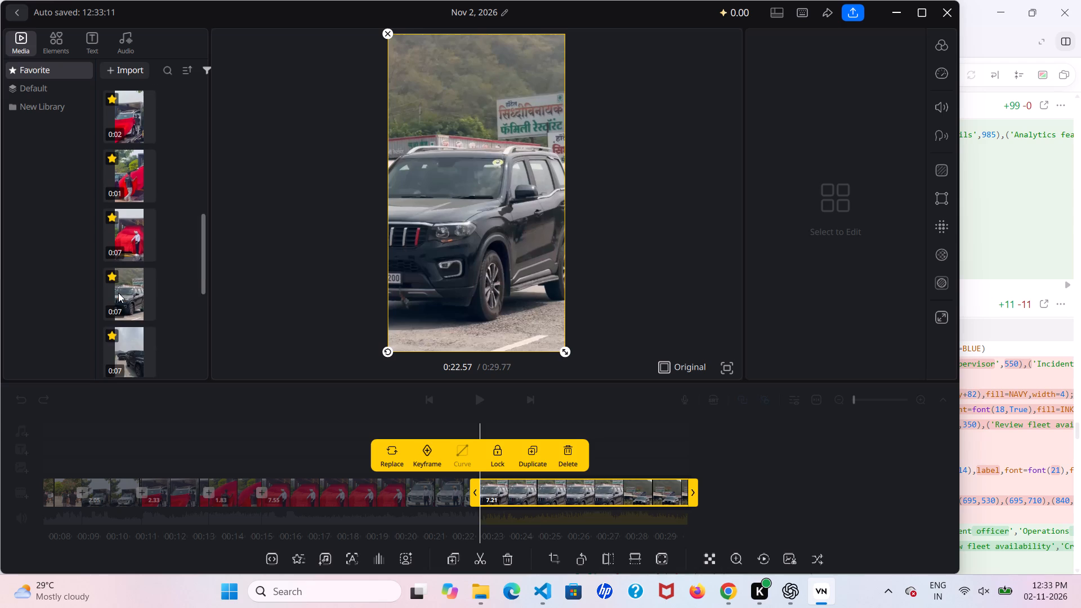
scroll(118, 293, down, 1)
drag(126, 234, 738, 455)
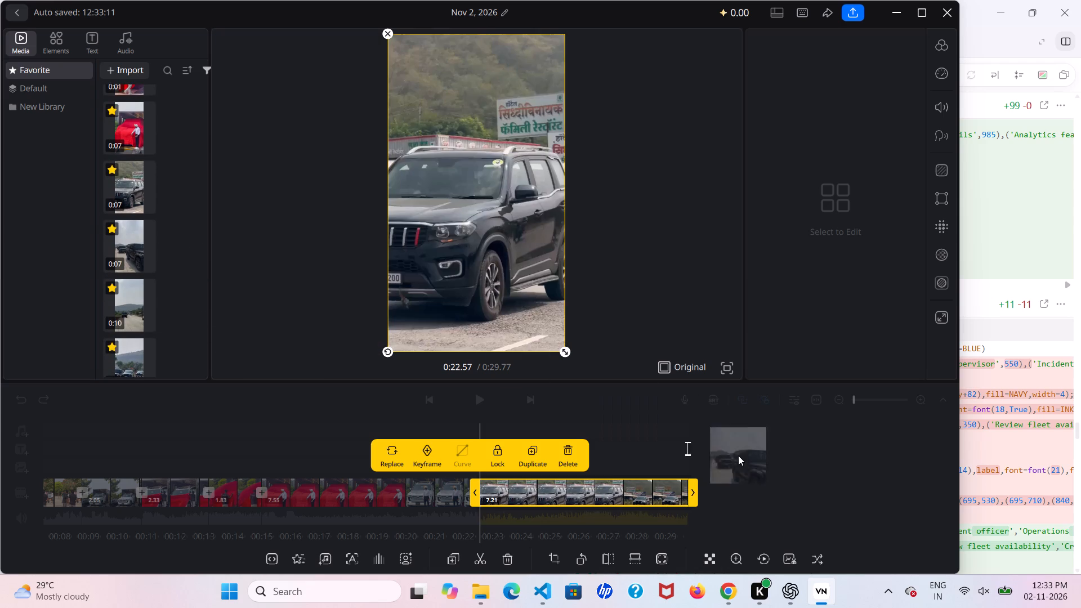
drag(738, 455, 777, 508)
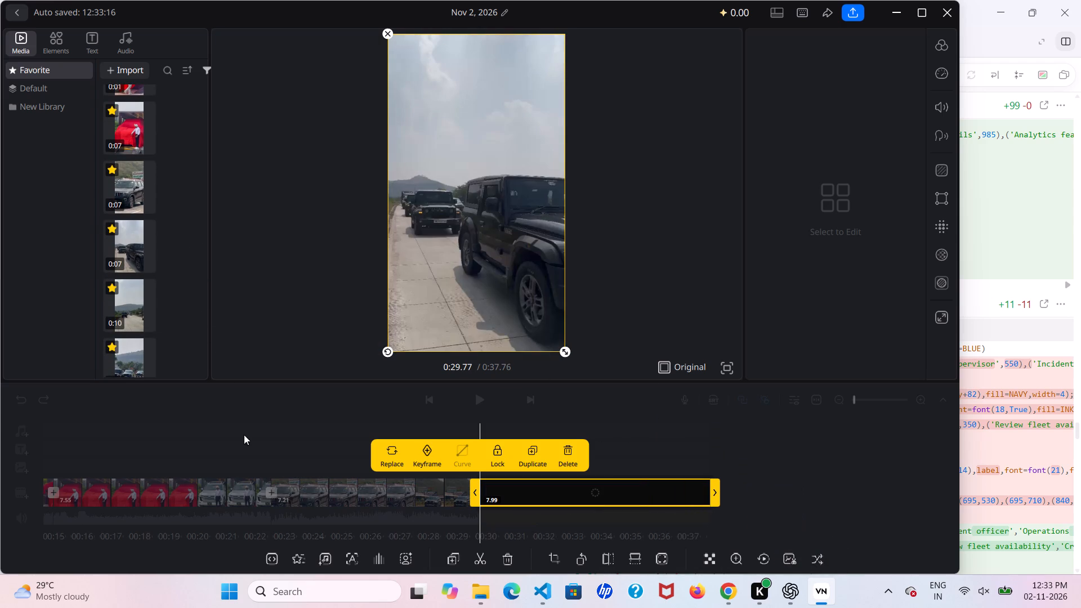
scroll(123, 352, down, 2)
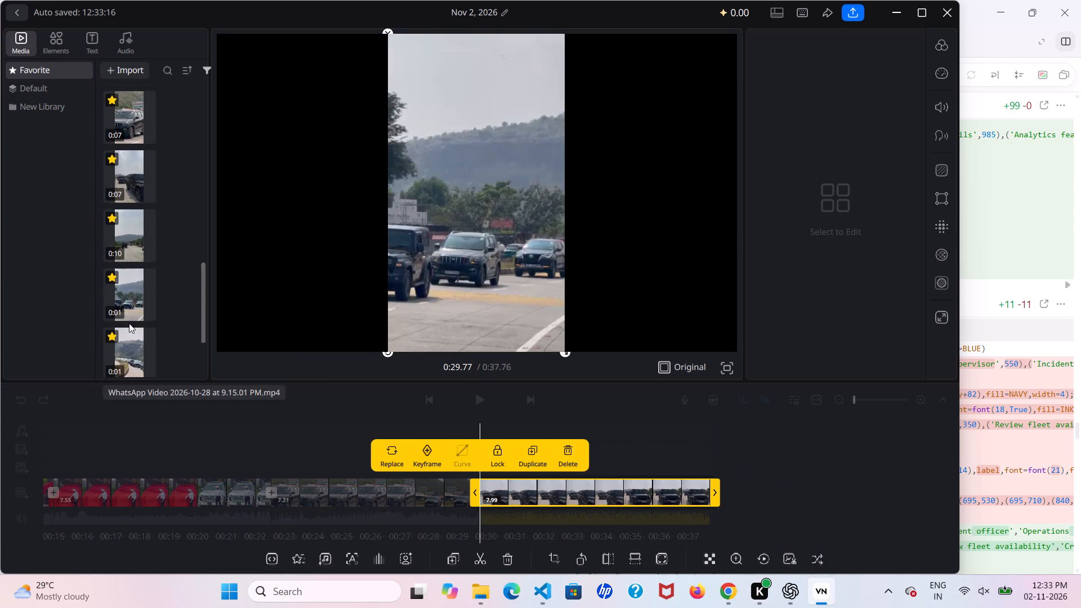
drag(132, 292, 805, 504)
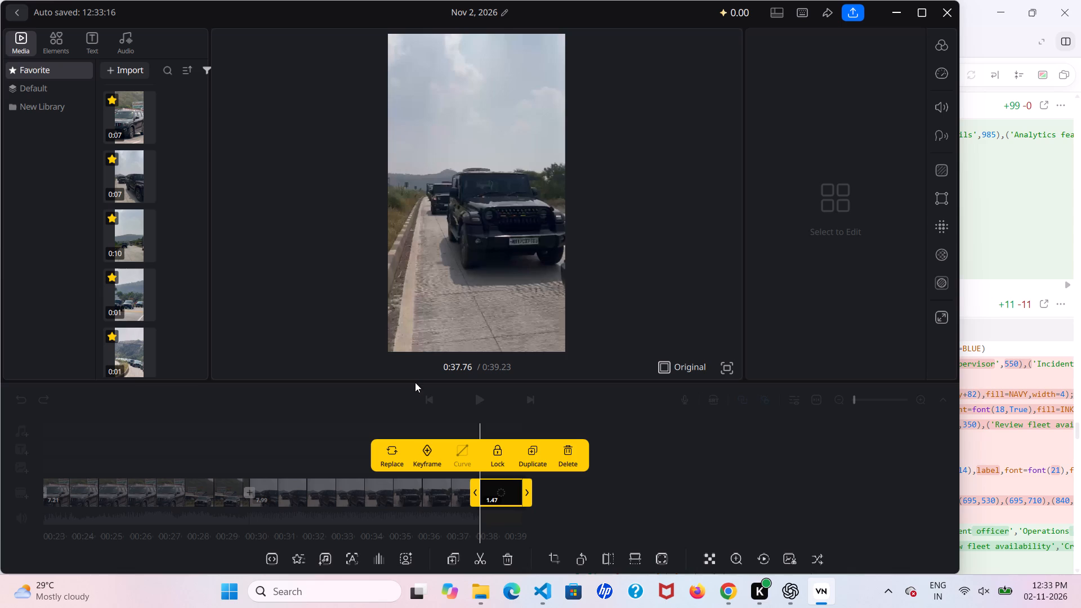
Append the 0:01 clip of the convoy on the curved road and the 0:06 convoy clip to the main track.
scroll(140, 316, down, 2)
drag(138, 290, 637, 494)
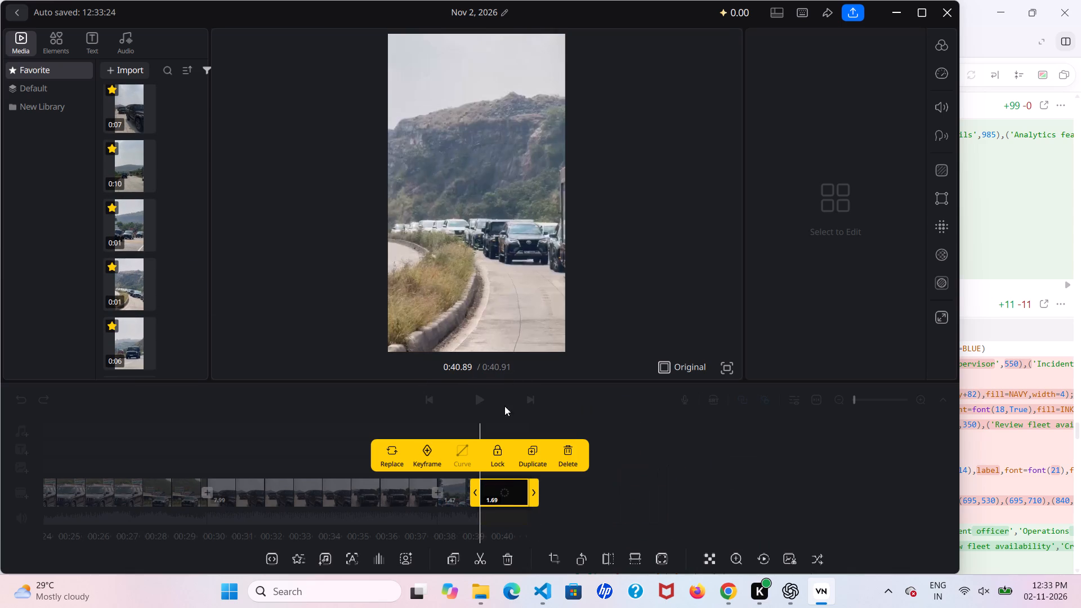
drag(127, 339, 674, 491)
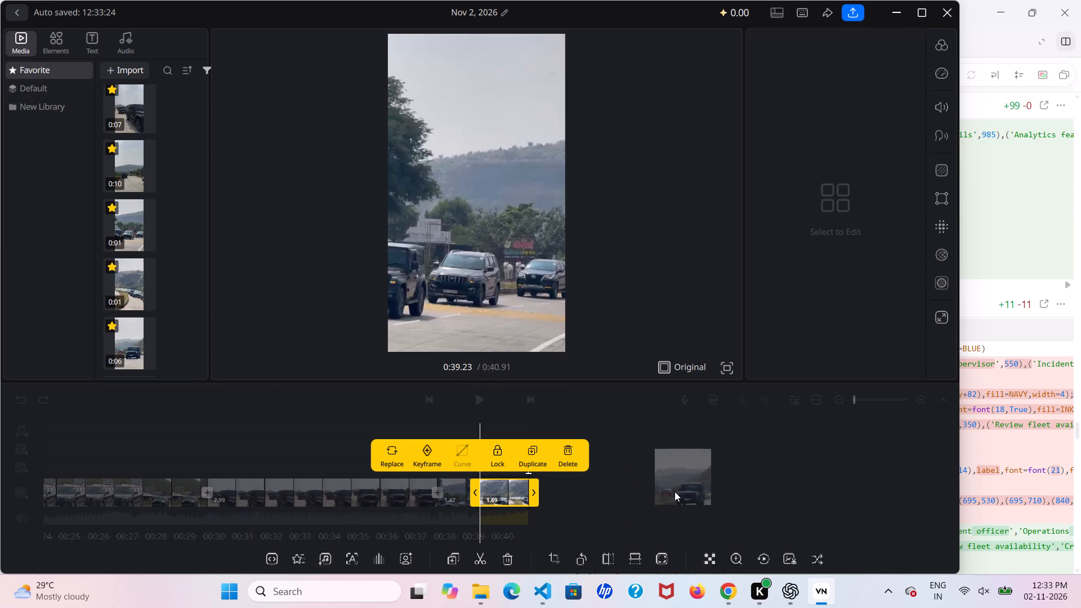
drag(674, 491, 671, 492)
Look through the remaining media and review the assembled clip sequence along the timeline.
scroll(127, 283, down, 5)
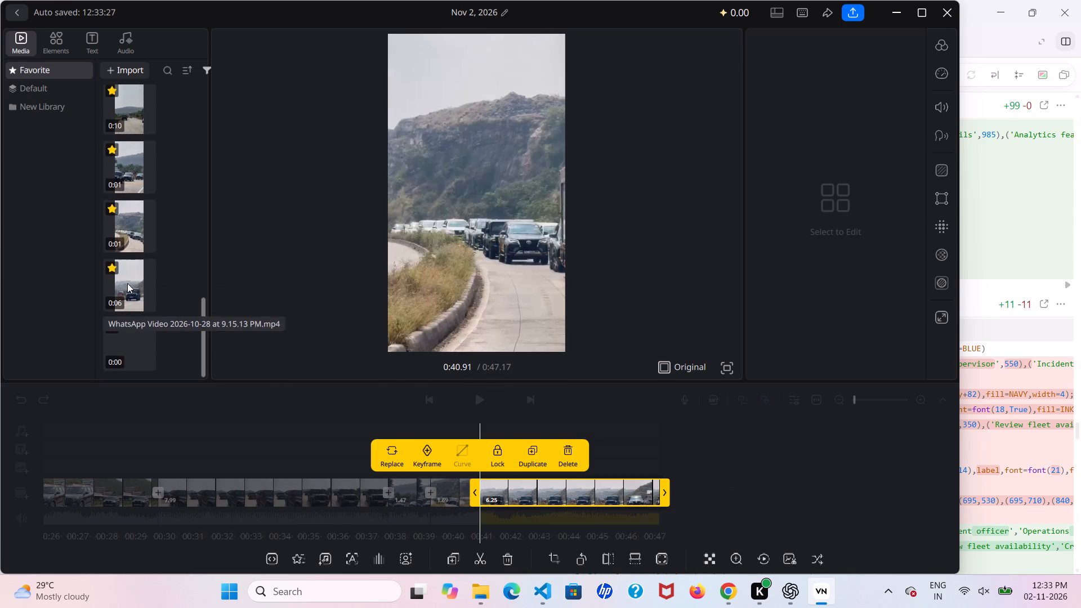
scroll(452, 480, right, 12)
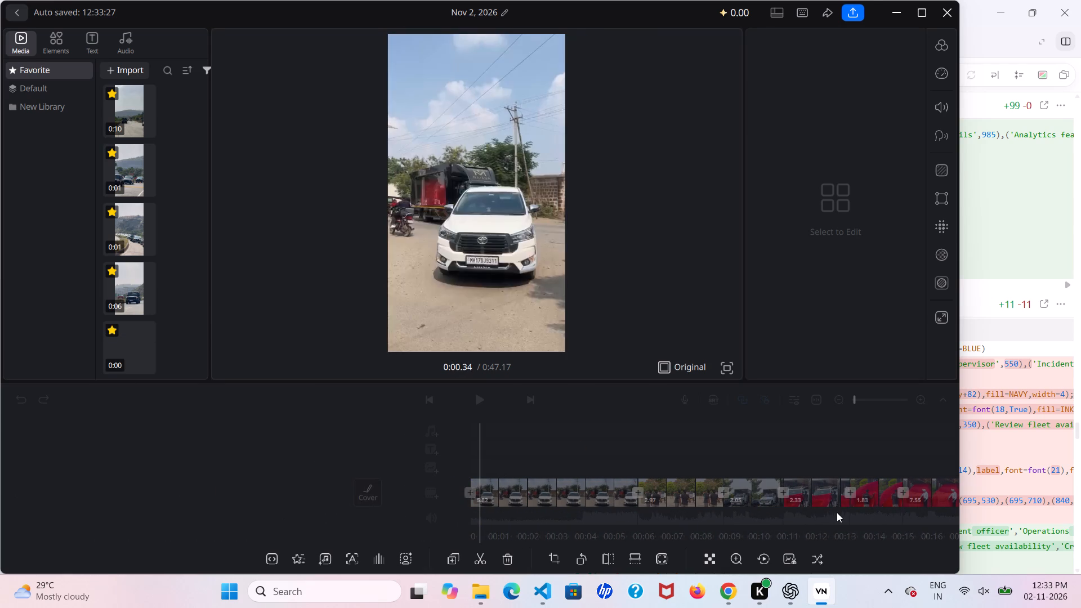
scroll(837, 512, left, 20)
scroll(837, 512, left, 1)
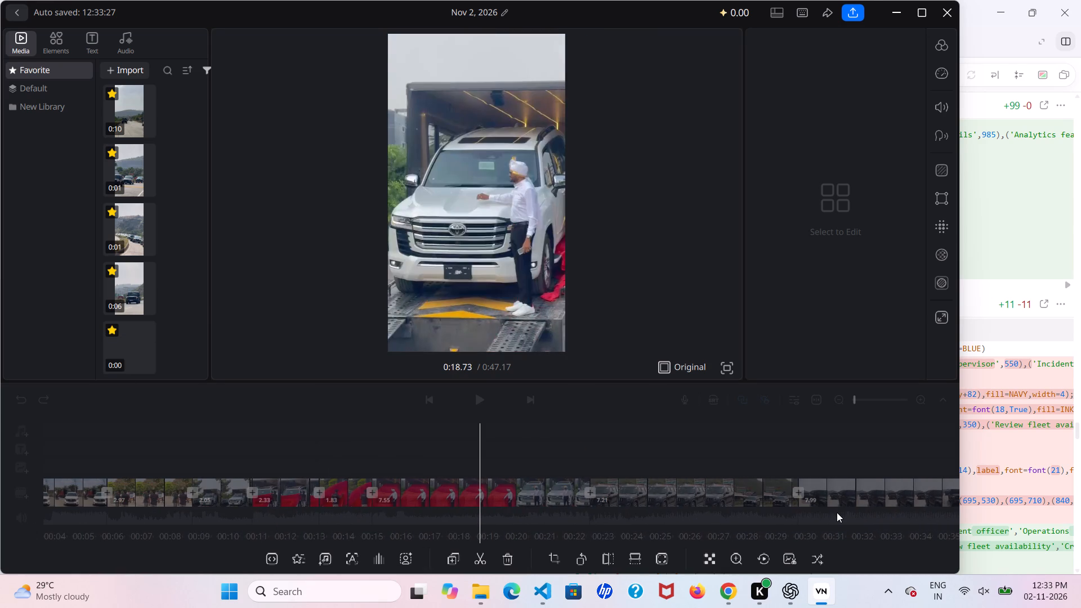
click(739, 502)
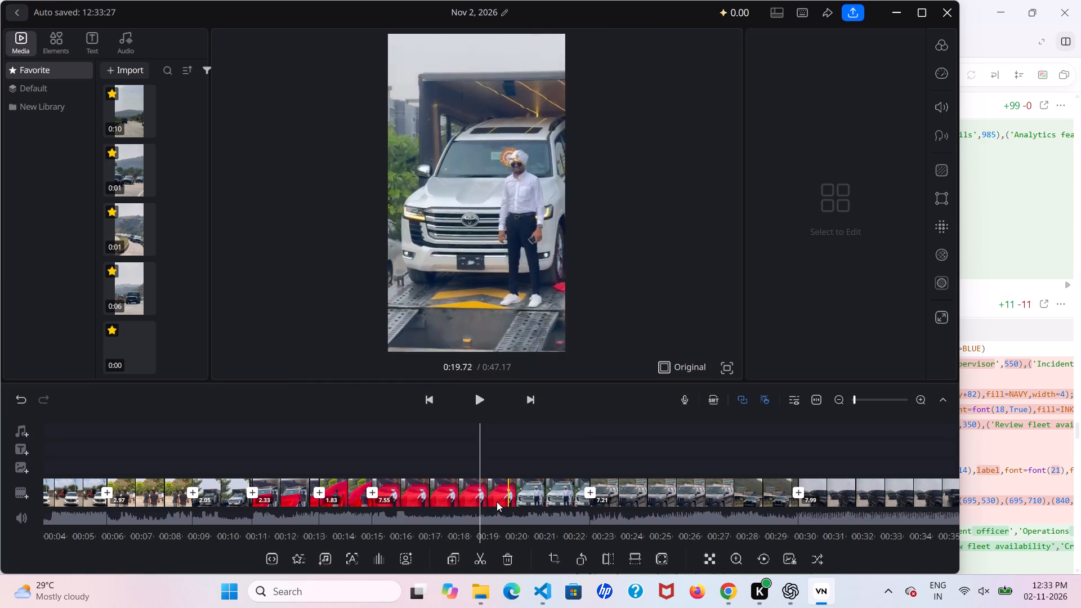
Move the 2.05 s clip of the white SUV on the truck ramp to after the 7.55 s red-covered car clip.
click(211, 503)
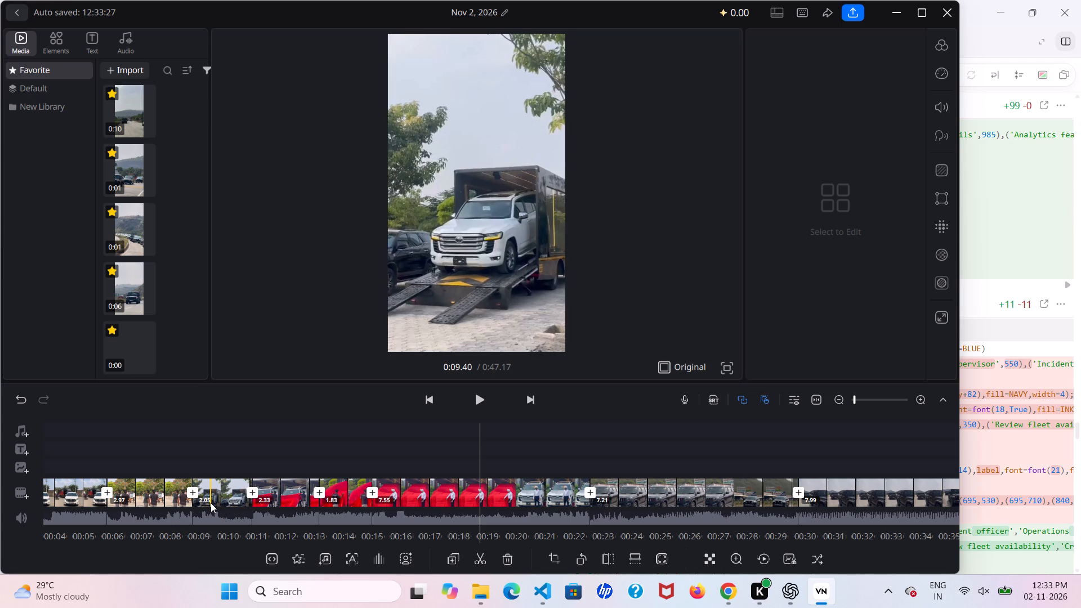
scroll(228, 498, right, 20)
scroll(228, 498, right, 20)
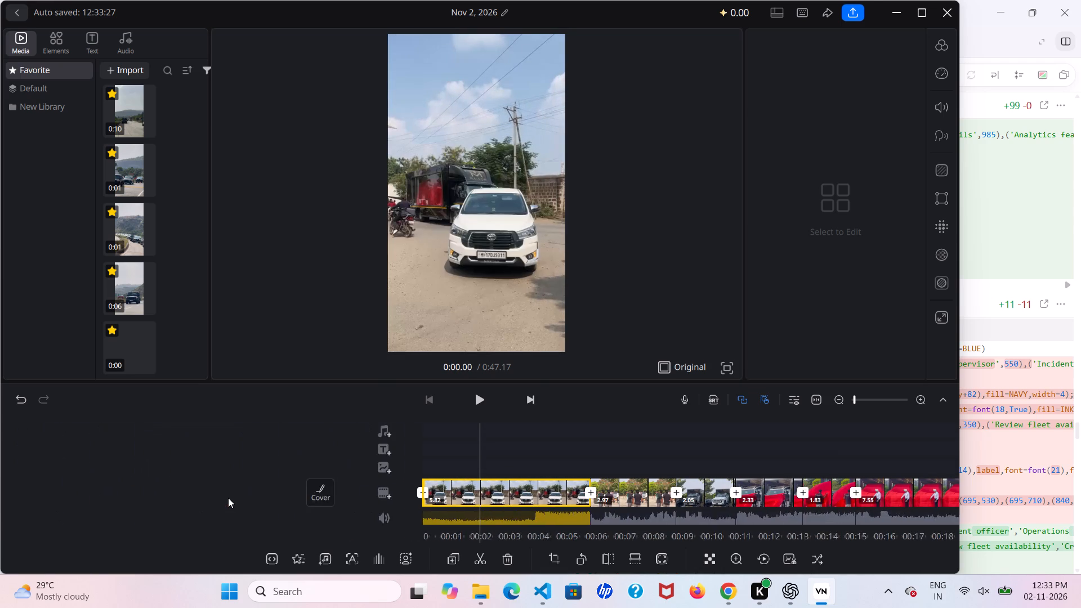
scroll(228, 498, left, 9)
scroll(228, 498, right, 1)
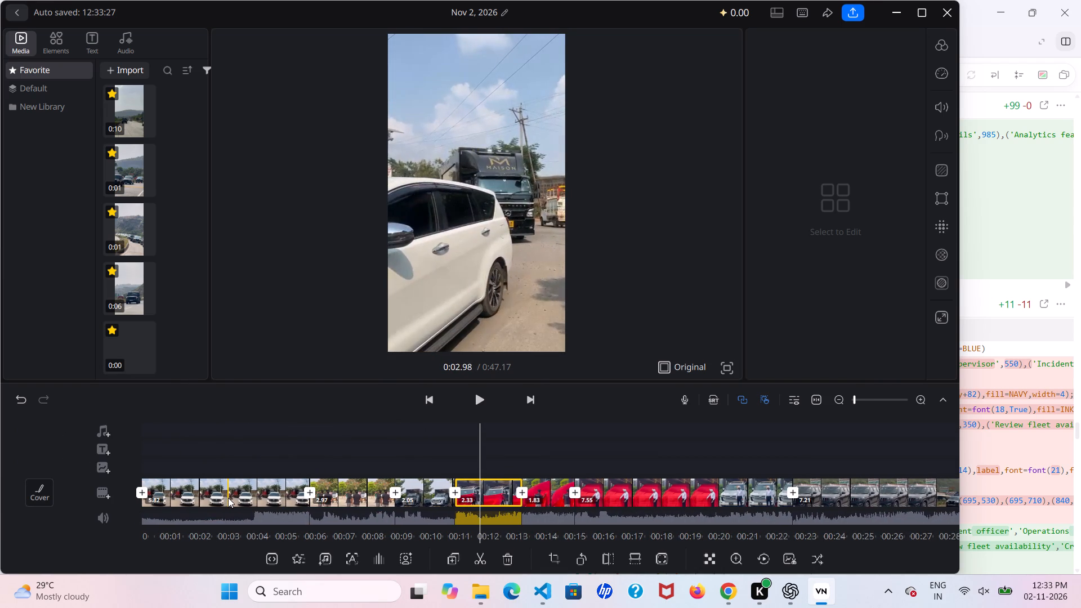
scroll(228, 498, right, 2)
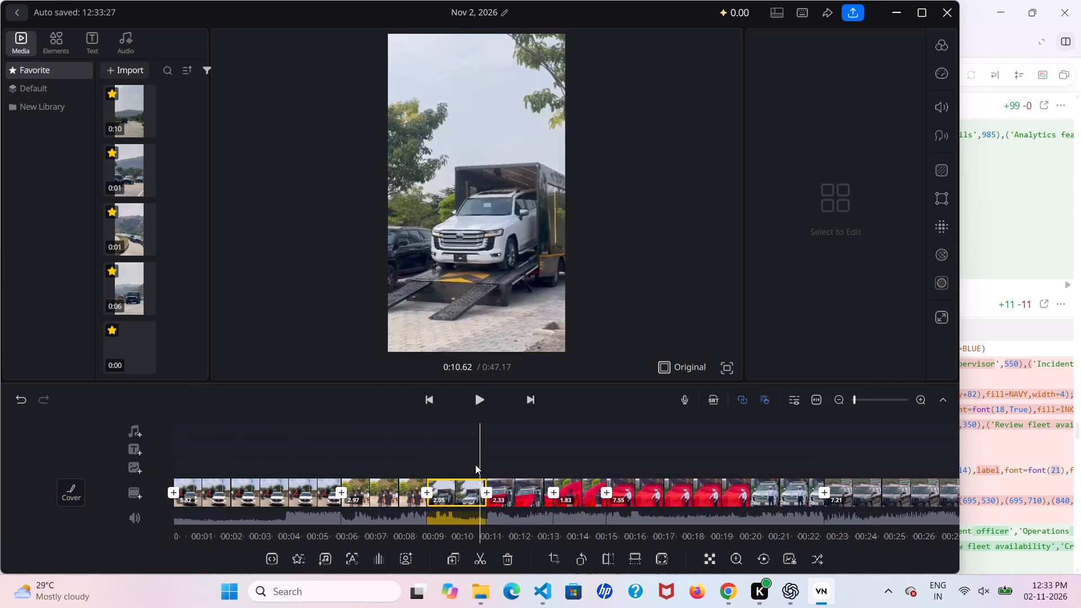
drag(466, 493, 740, 476)
Apply a Custom speed curve to the opening clip with an early peak of about 4.5x, a deep dip after it, and a 0.56x end.
scroll(486, 505, left, 4)
scroll(486, 505, right, 7)
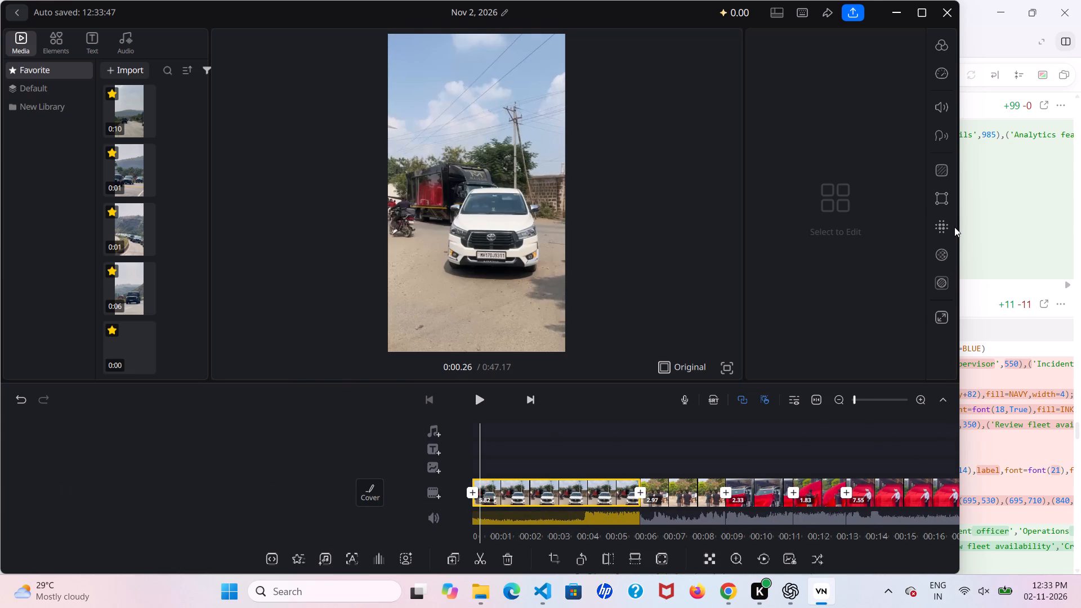
click(941, 78)
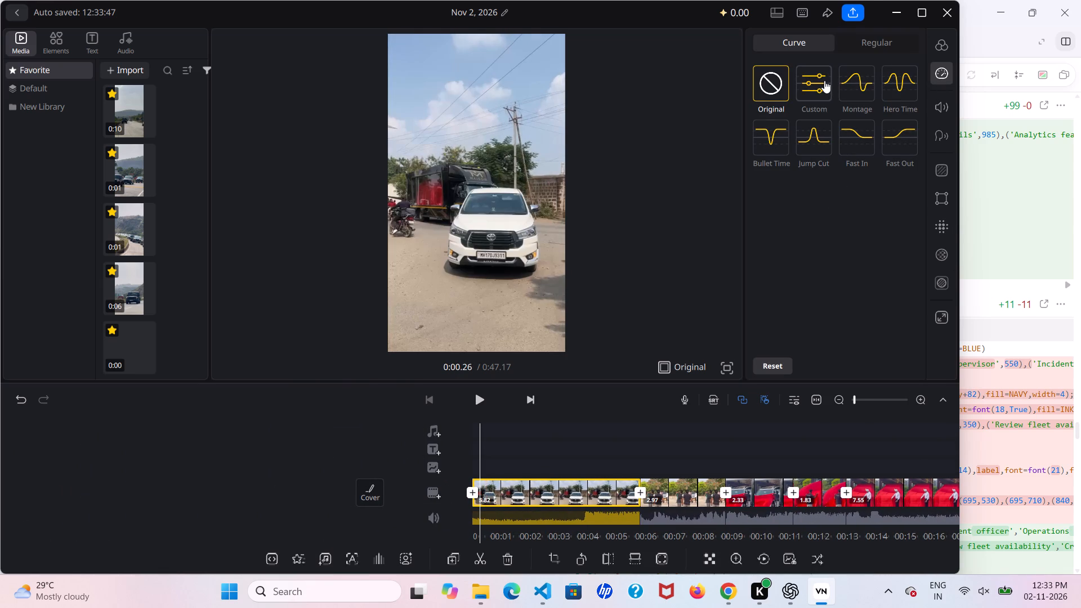
click(824, 81)
drag(795, 227, 784, 221)
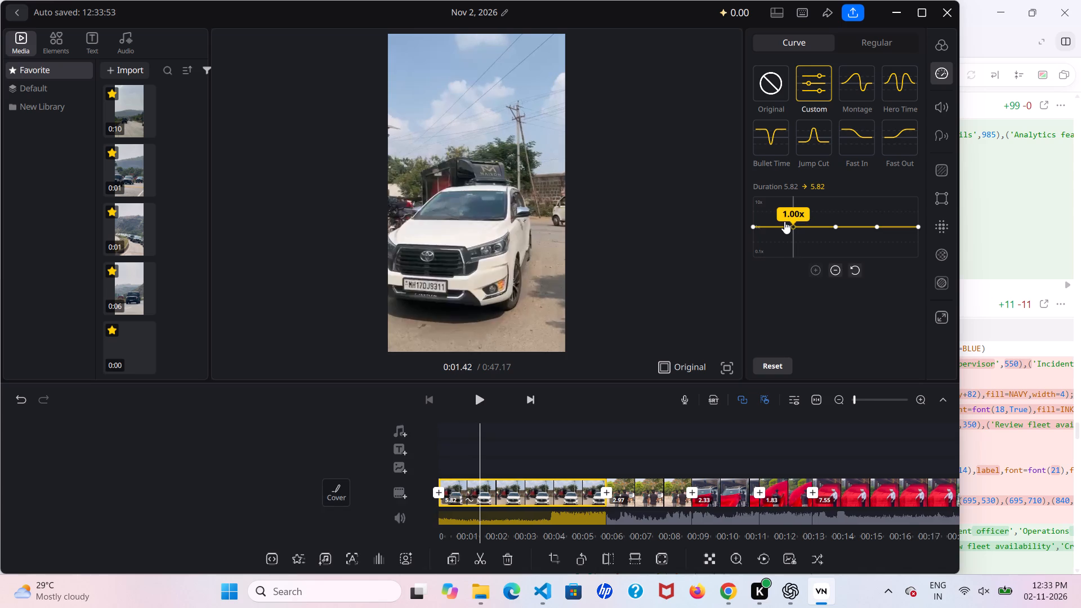
drag(784, 221, 763, 216)
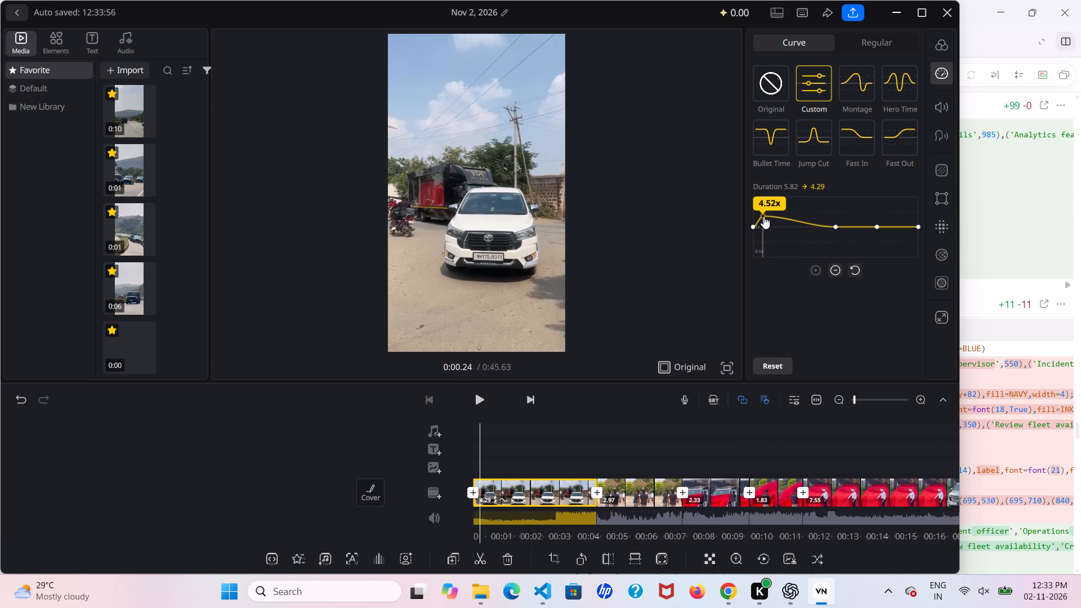
drag(763, 216, 765, 217)
drag(836, 228, 807, 235)
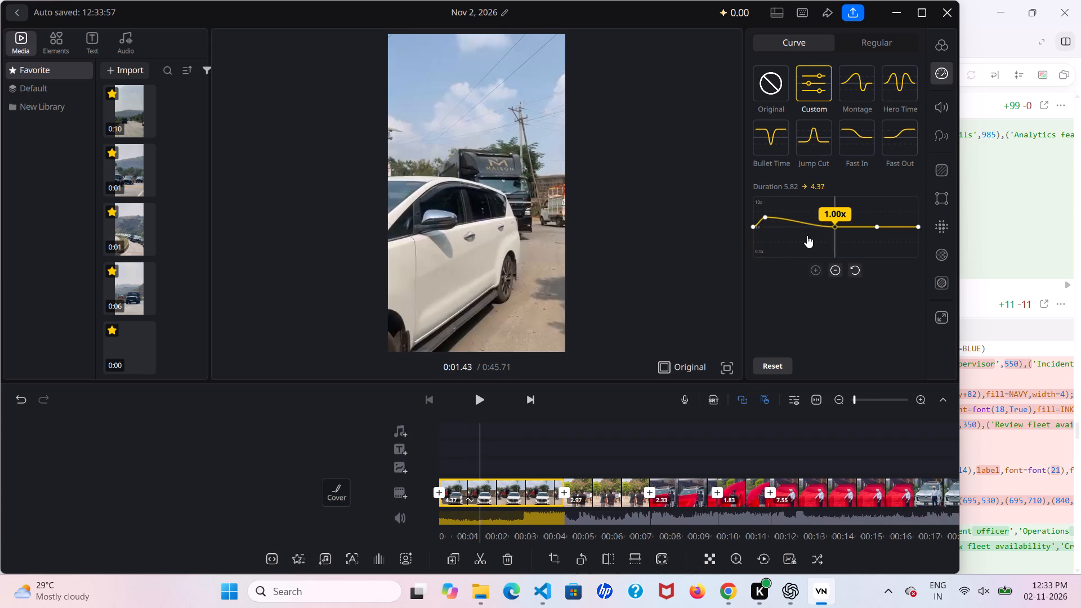
drag(807, 235, 775, 251)
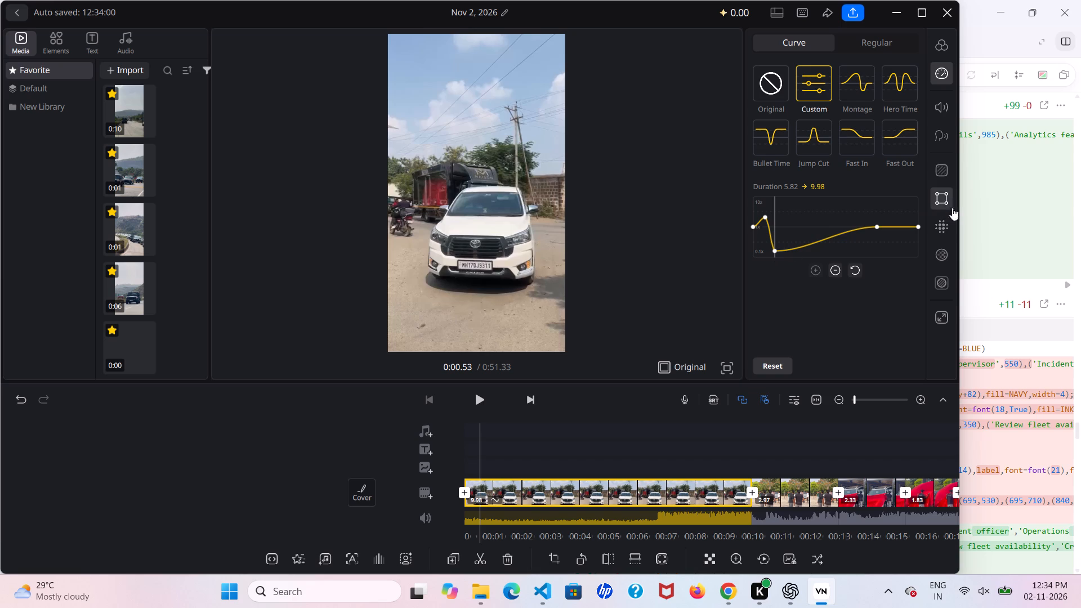
drag(916, 224, 915, 240)
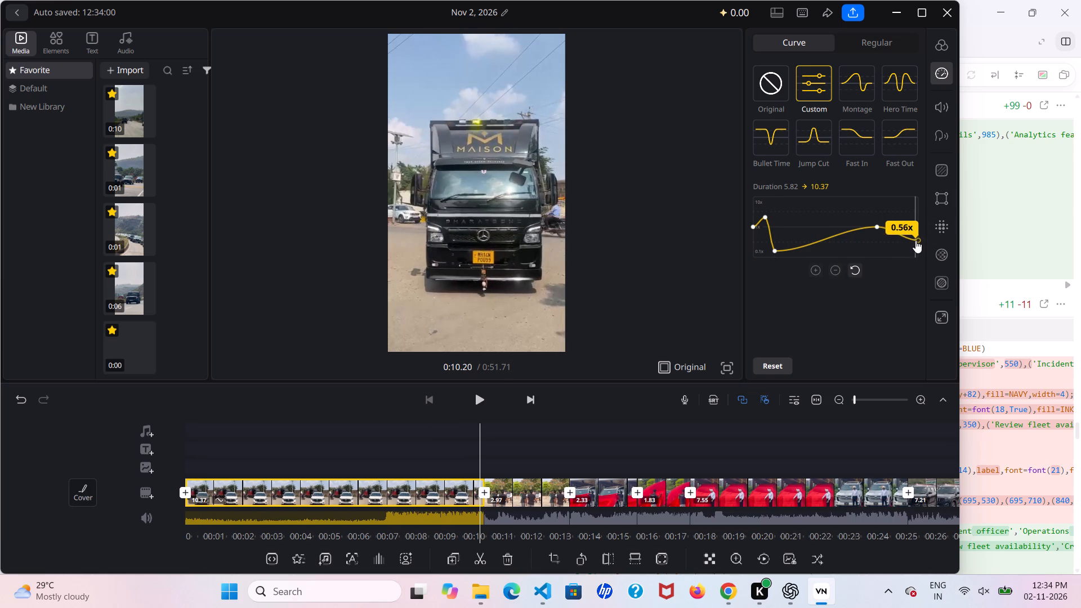
drag(915, 240, 915, 241)
Add two points after the dip in the opening clip's speed curve, one near normal speed and the following one slowed to about 0.1x.
click(827, 244)
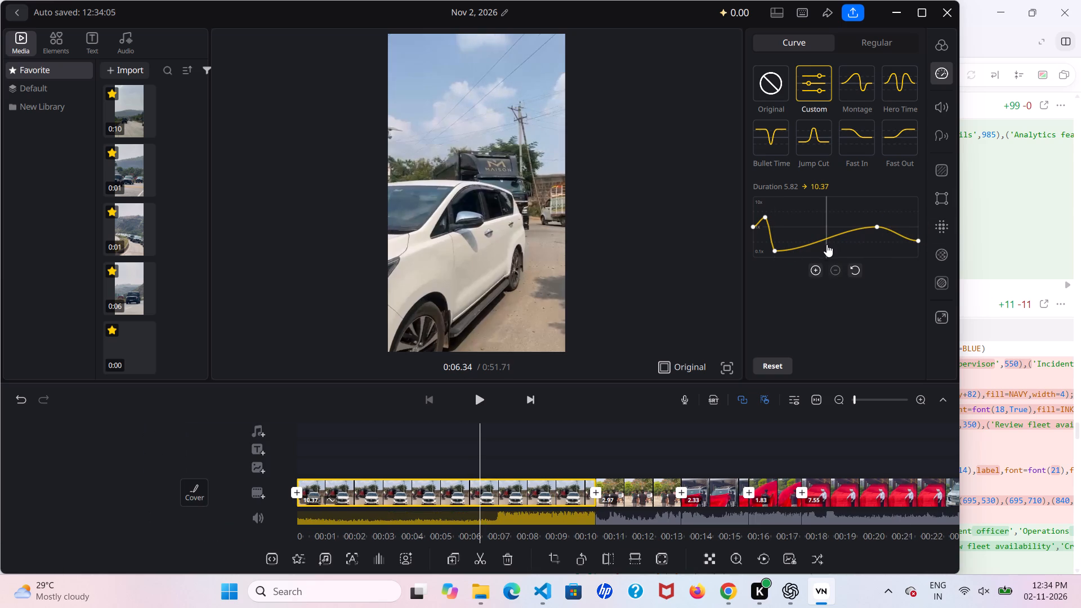
click(819, 264)
drag(821, 236, 810, 232)
drag(825, 240, 797, 230)
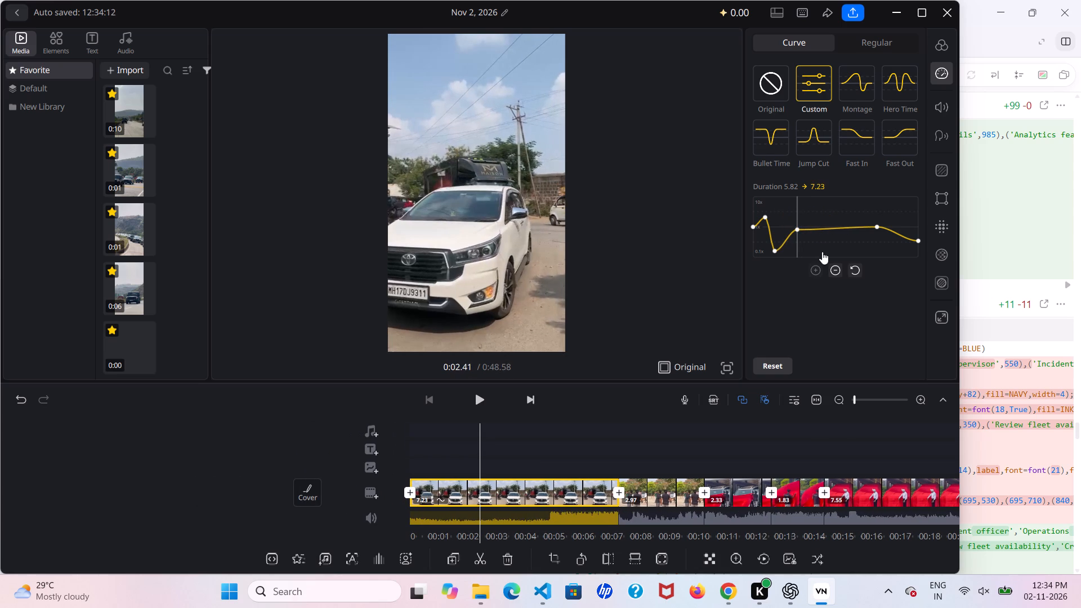
click(827, 236)
click(818, 265)
drag(818, 265, 827, 224)
drag(828, 230, 805, 256)
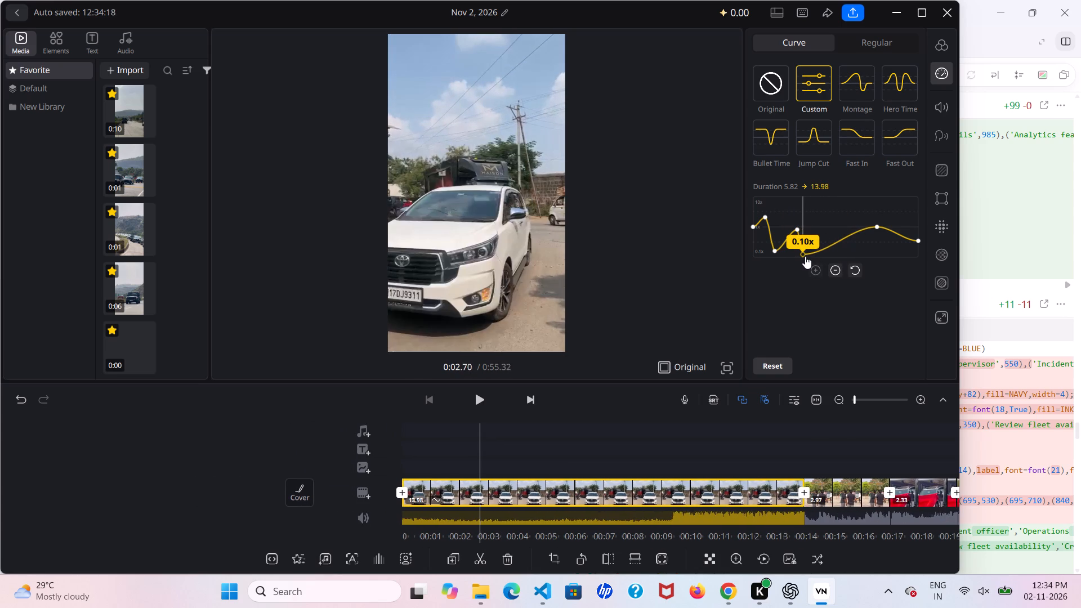
drag(805, 256, 803, 253)
click(760, 334)
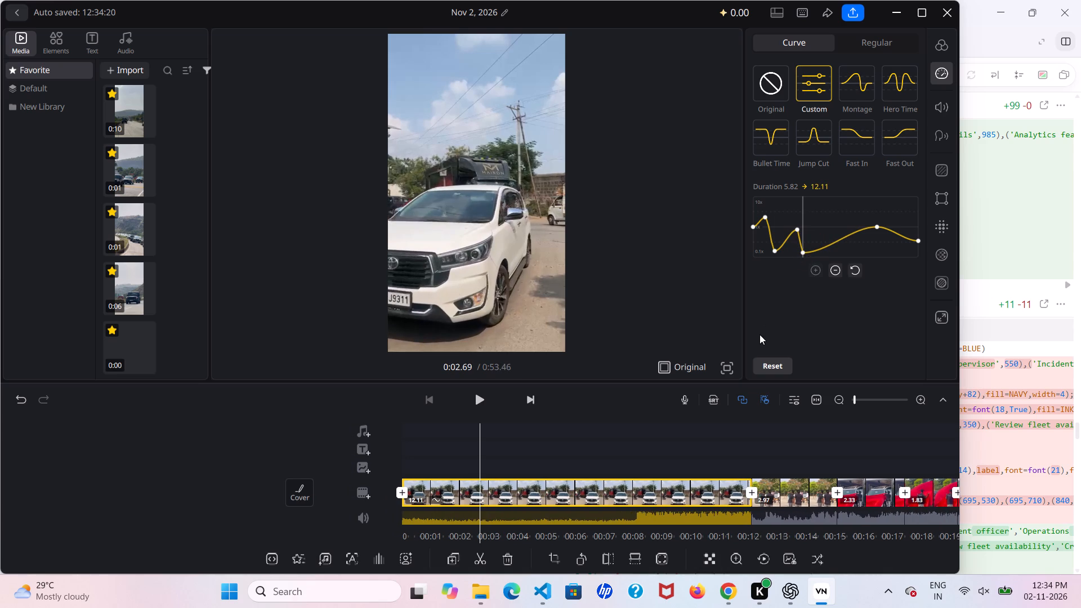
Add a 0.8 s Black transition at the very start of the opening clip.
scroll(430, 503, right, 3)
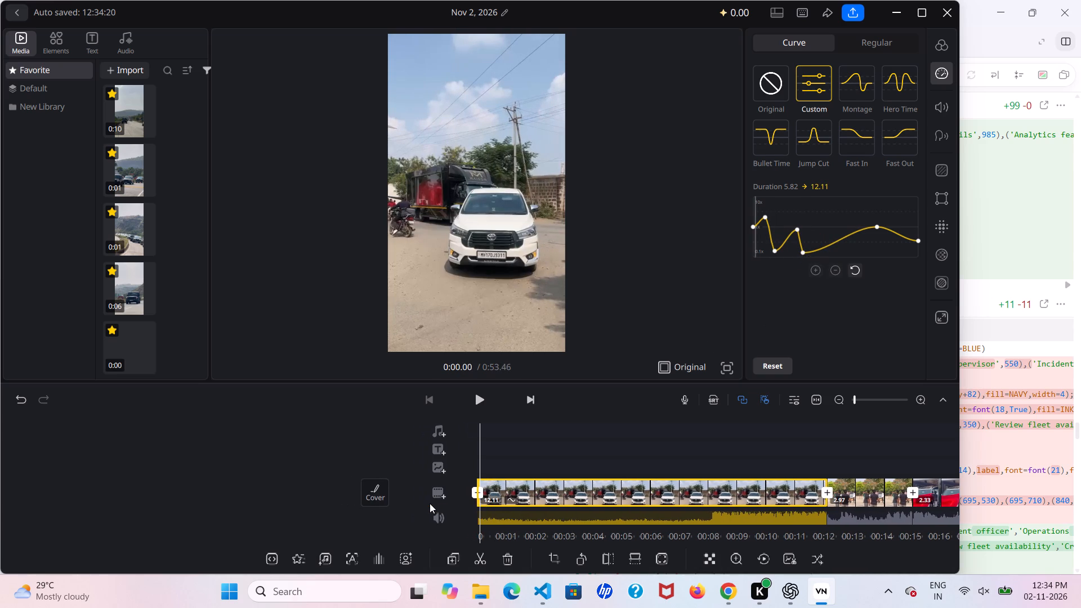
click(475, 493)
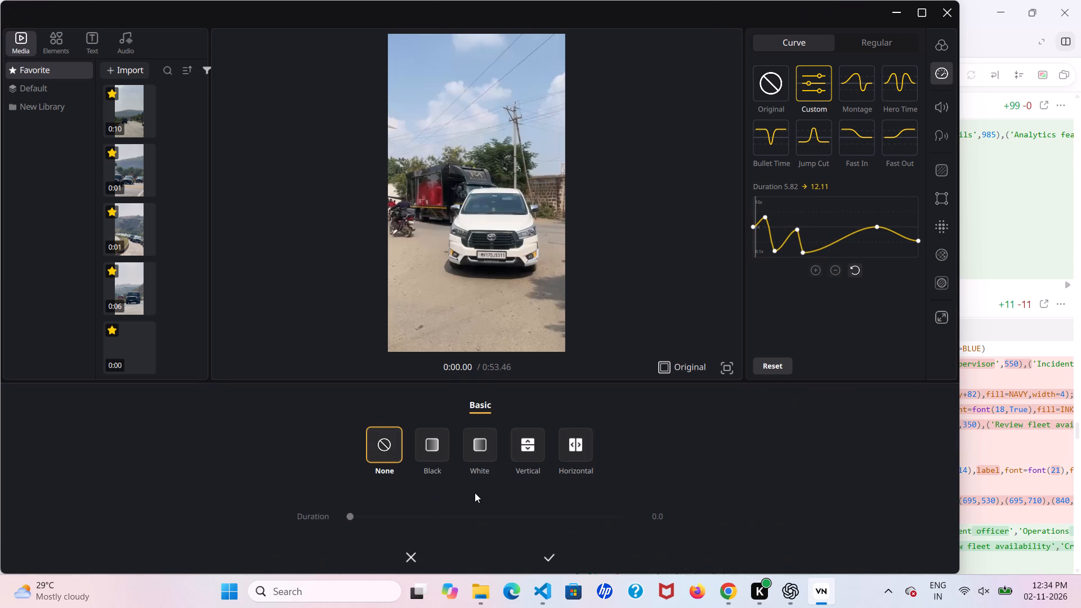
click(471, 452)
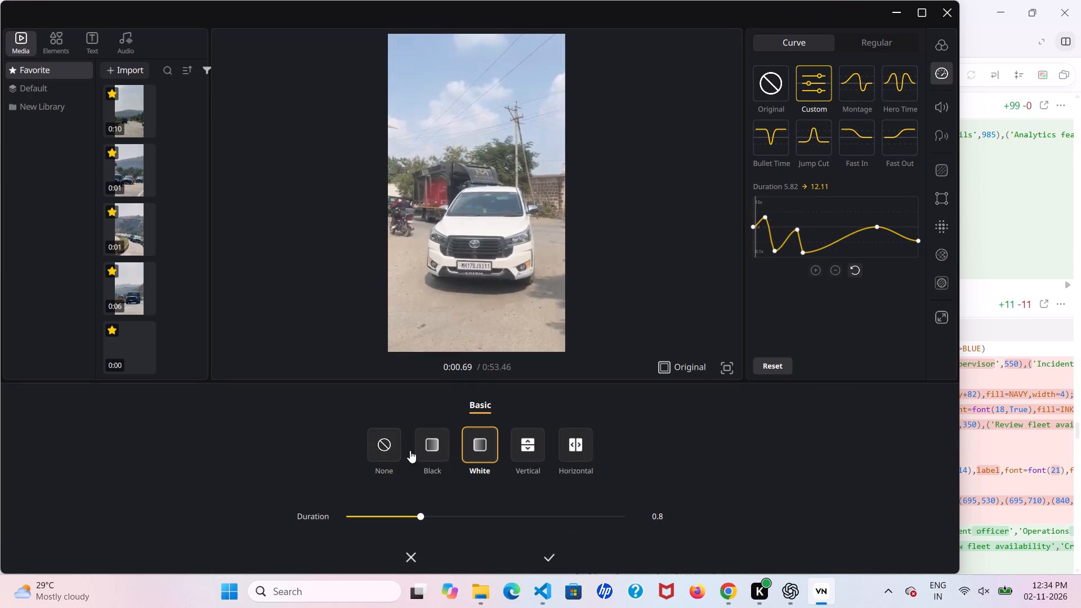
click(410, 450)
click(432, 449)
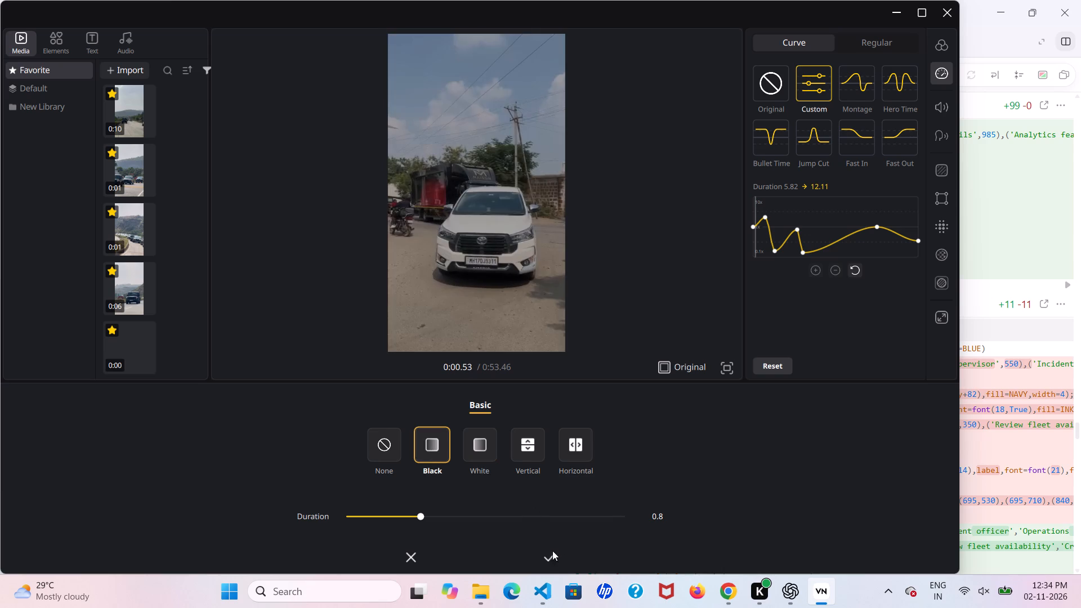
click(546, 556)
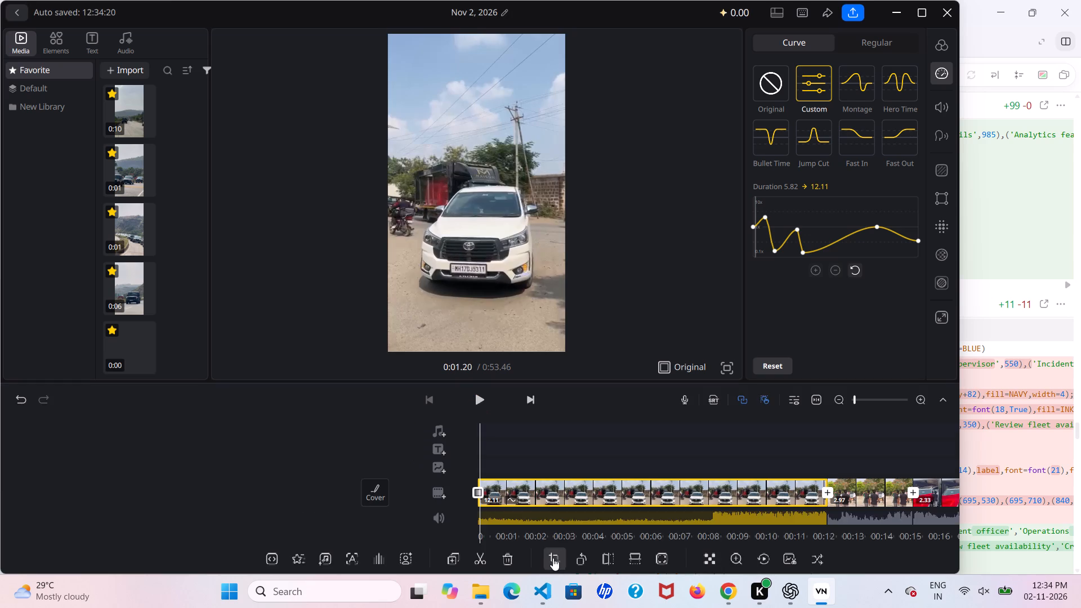
click(553, 558)
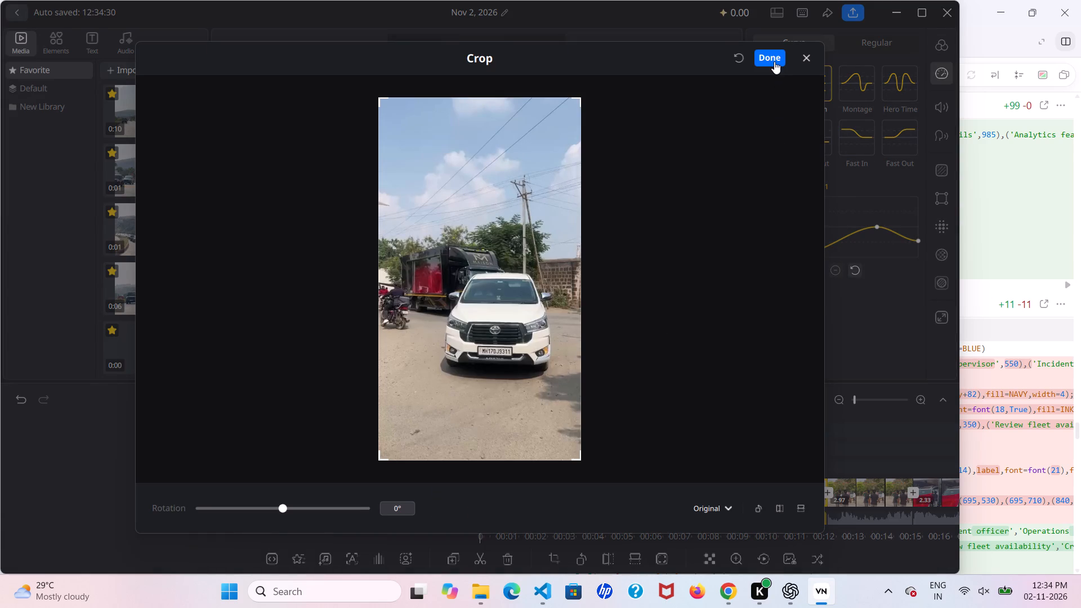
click(774, 61)
Split the opening clip at about 0:05.09 and delete its first part.
drag(476, 415, 477, 401)
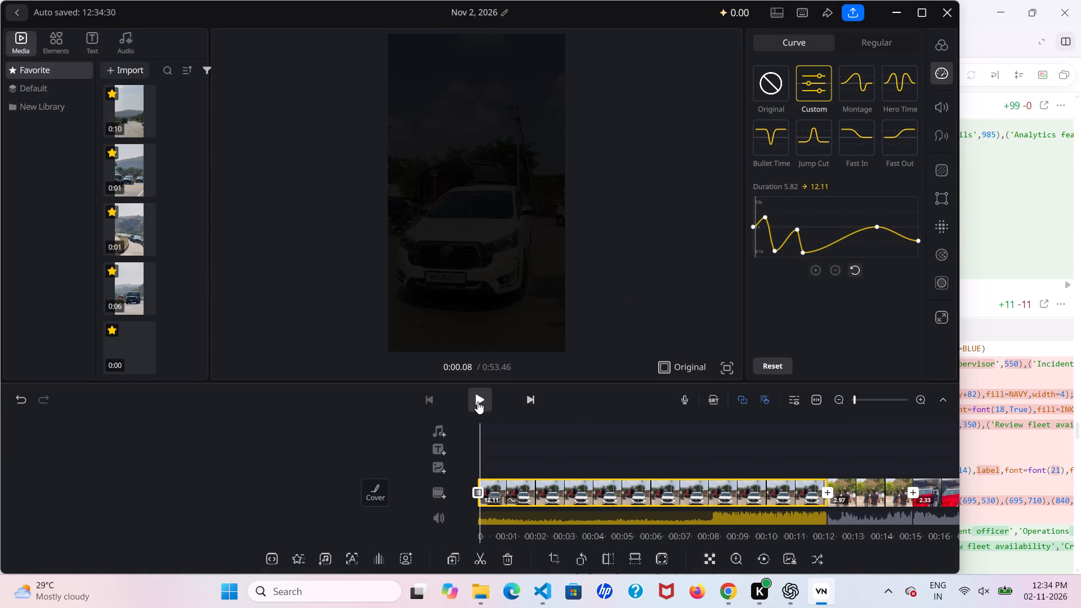
click(477, 401)
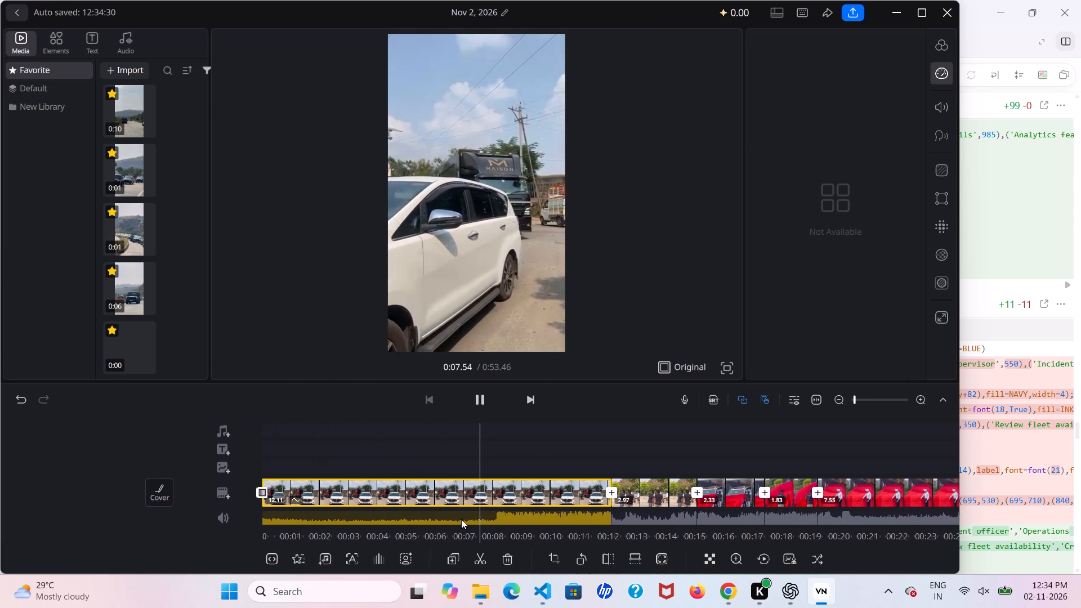
scroll(461, 519, right, 5)
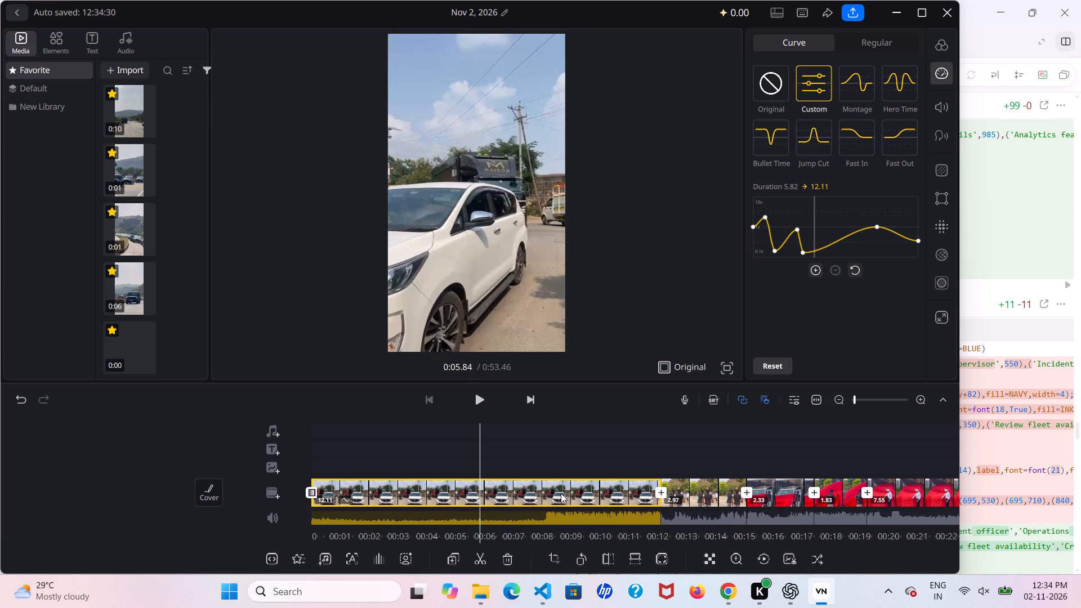
scroll(550, 484, right, 2)
scroll(550, 484, left, 1)
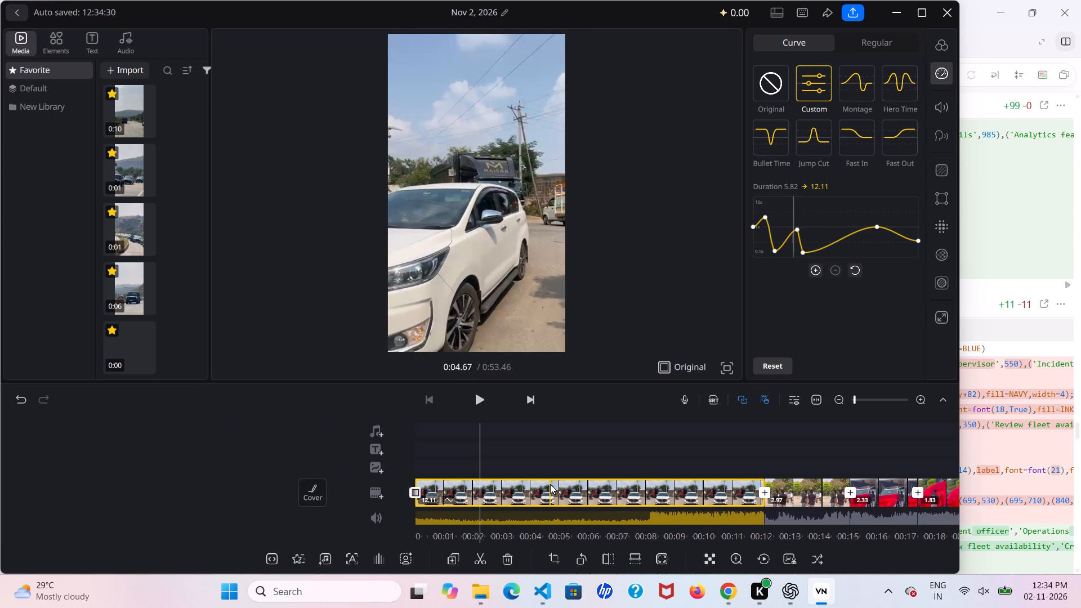
scroll(550, 484, left, 1)
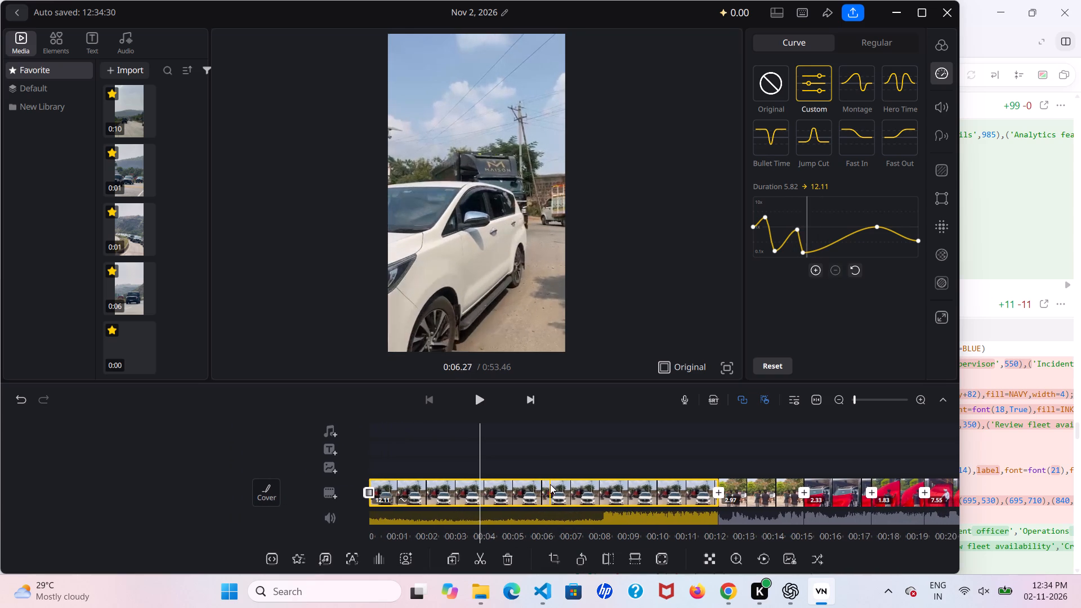
scroll(550, 484, left, 2)
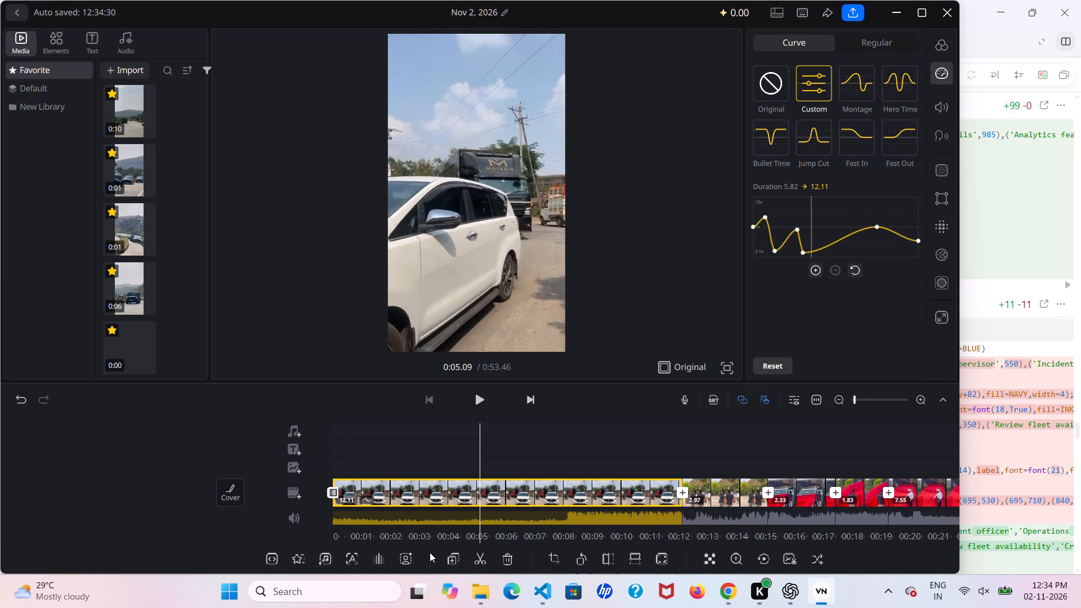
click(473, 554)
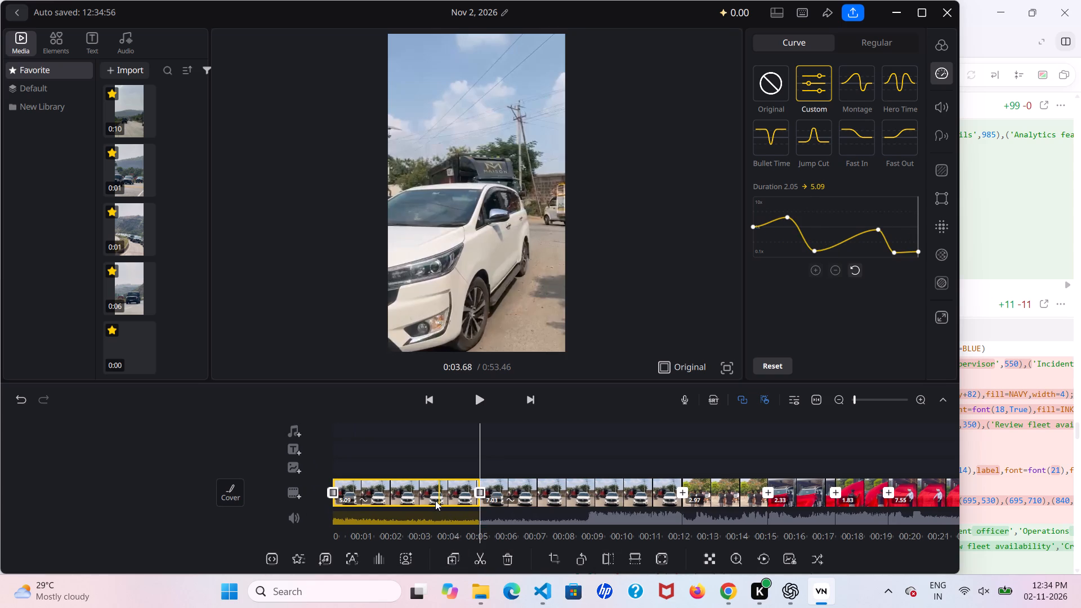
click(435, 500)
key(Delete)
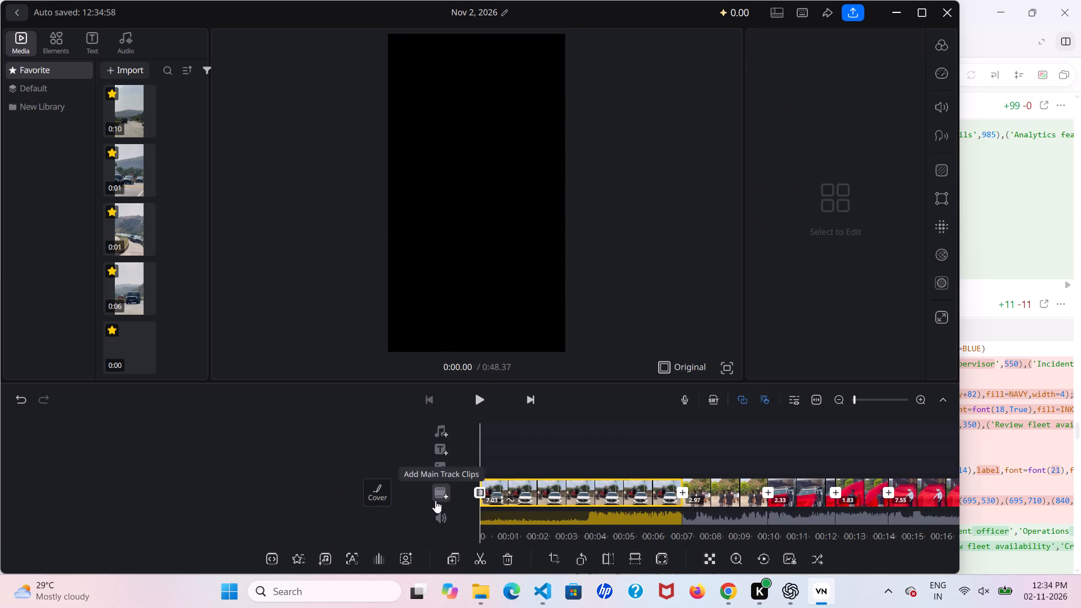
Shift the middle peak of the opening clip's speed curve earlier, keeping it at about normal speed (1x).
scroll(605, 503, left, 3)
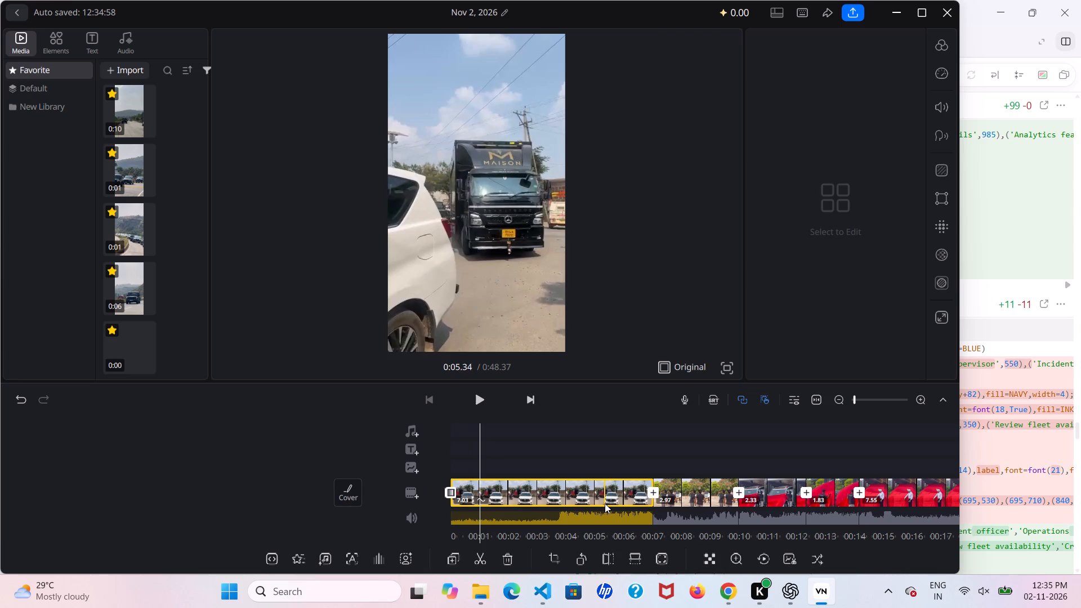
scroll(605, 503, left, 1)
click(933, 73)
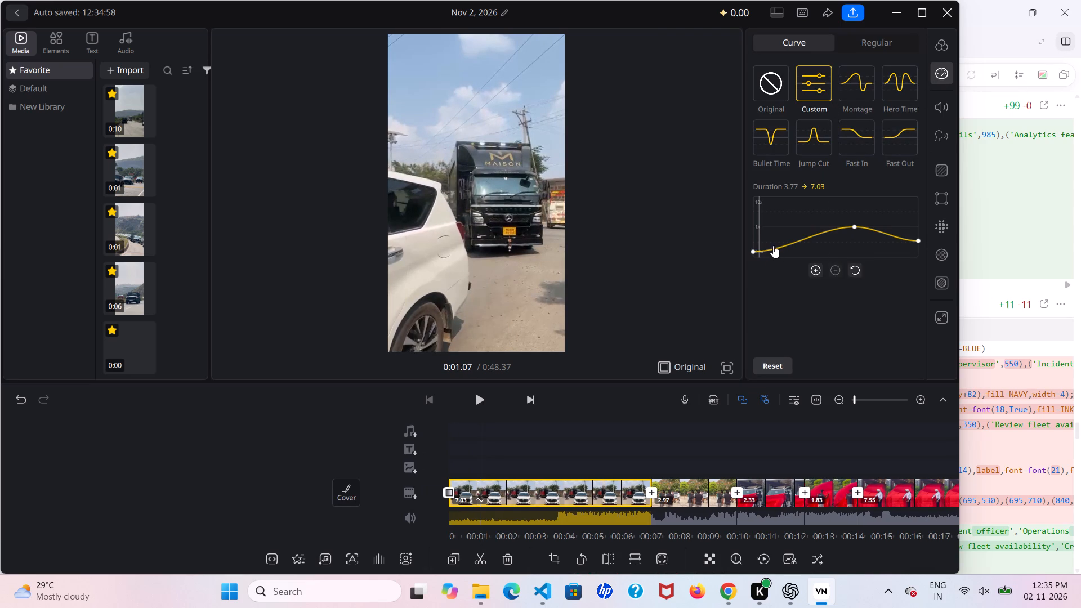
drag(853, 226, 808, 227)
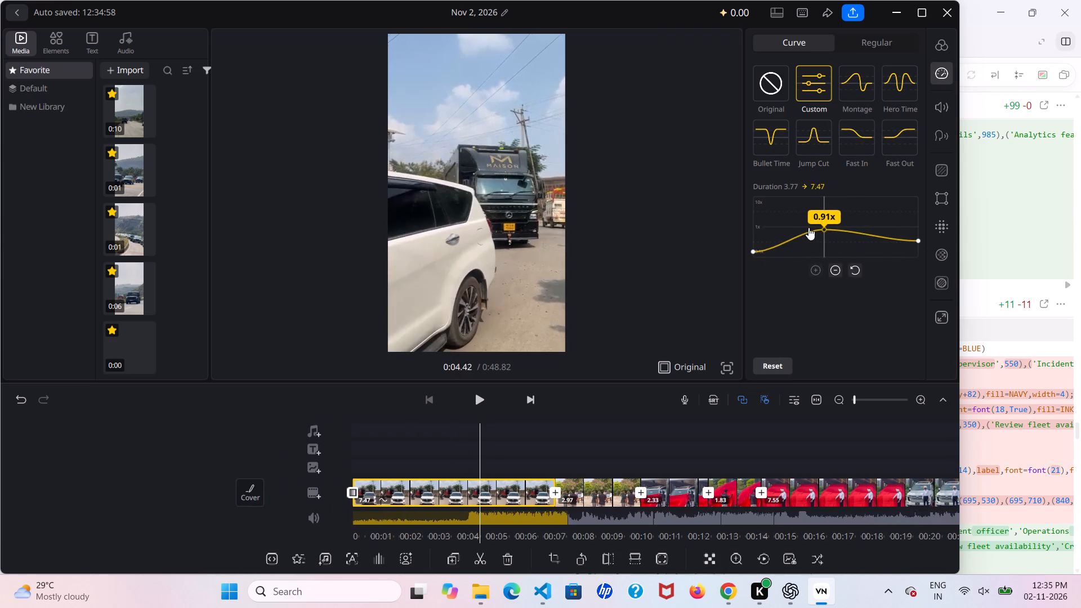
drag(808, 227, 798, 226)
Add a slow point of about 0.23x just after the peak in the opening clip's speed curve and raise the curve's end to about 0.9x.
click(852, 233)
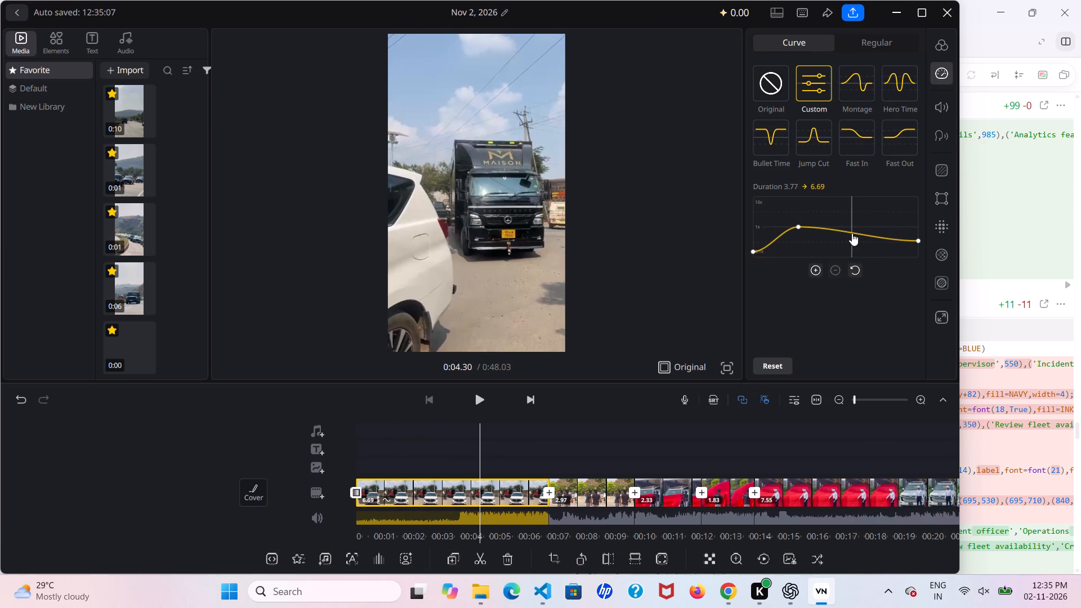
click(819, 267)
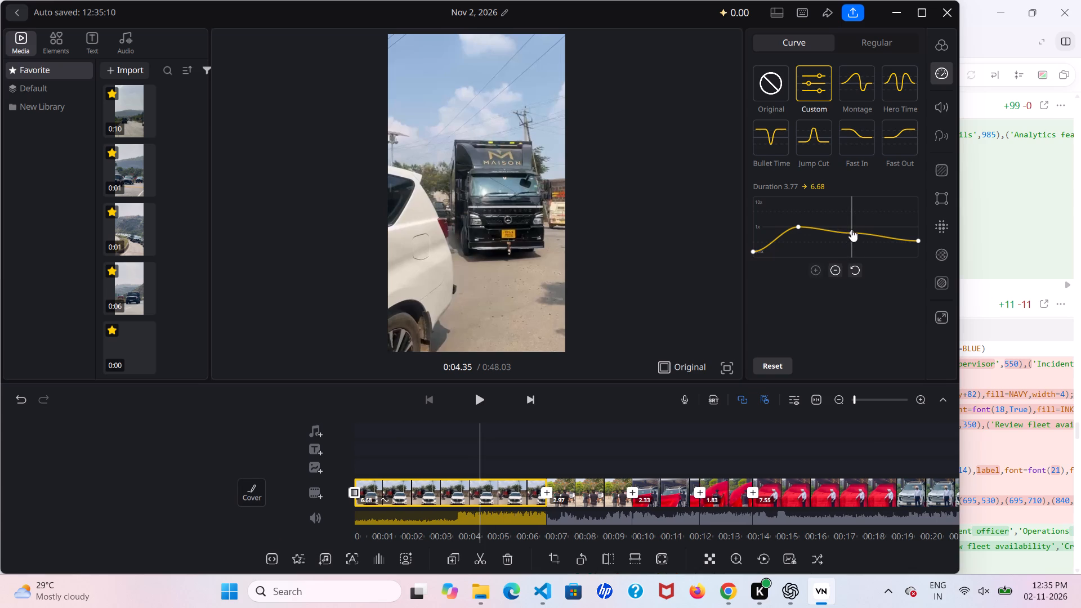
drag(850, 231, 813, 251)
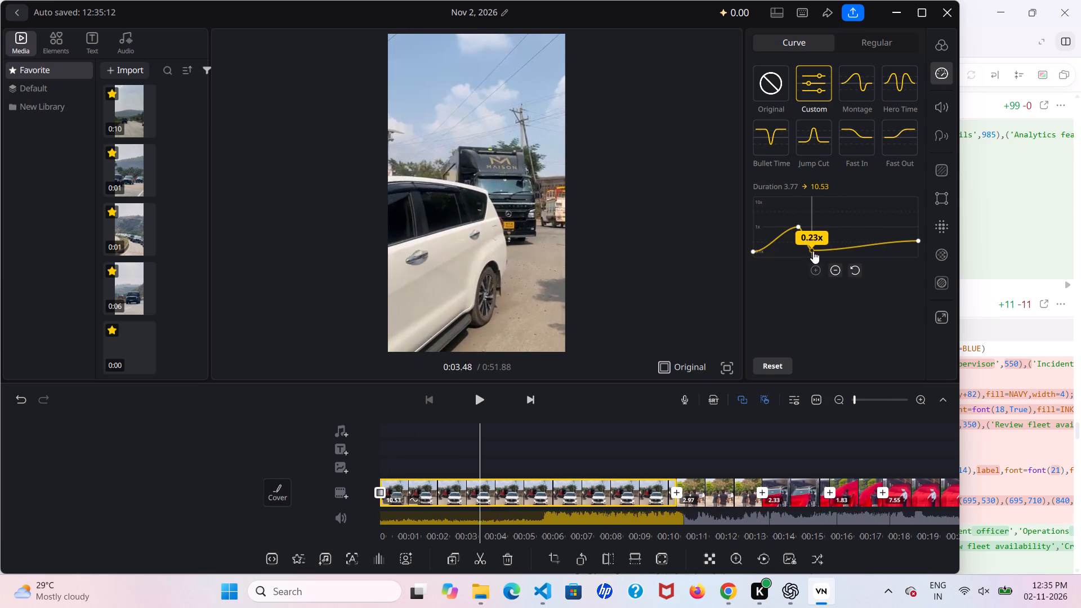
drag(813, 251, 814, 250)
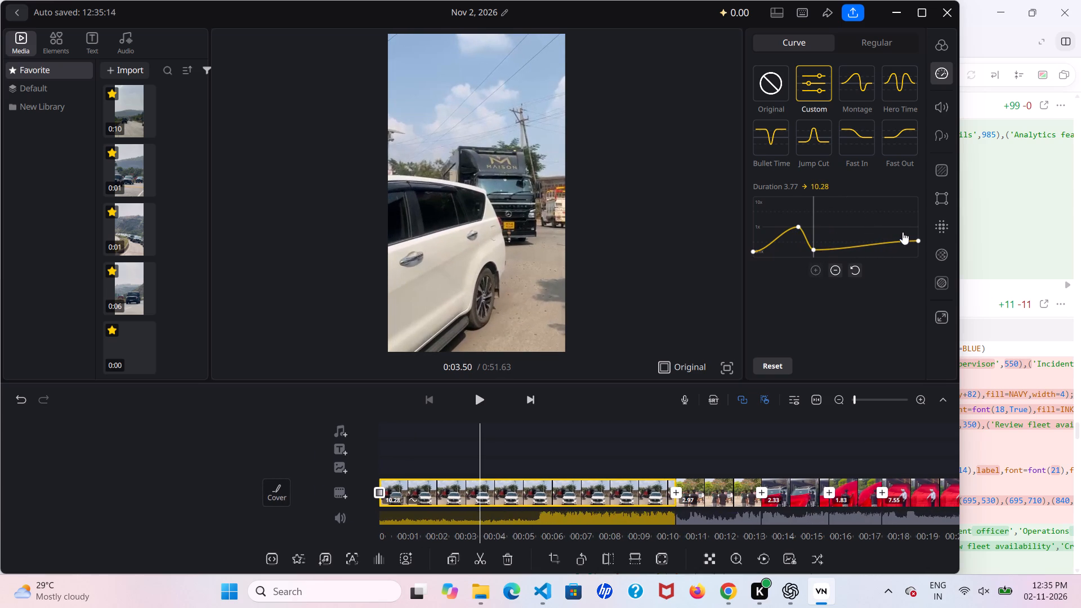
drag(919, 240, 918, 234)
drag(918, 240, 916, 230)
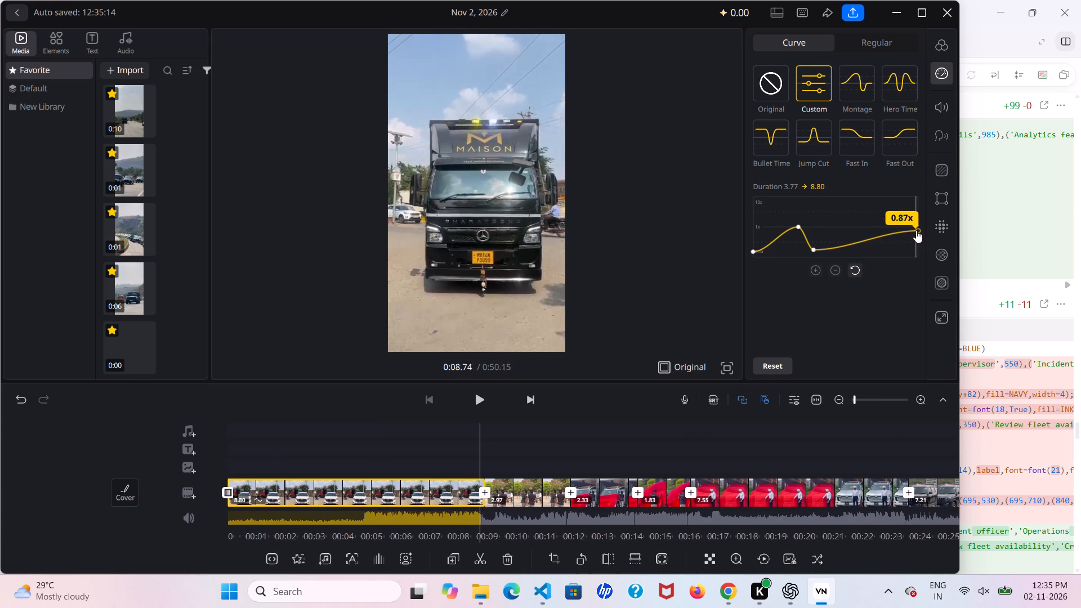
drag(916, 230, 915, 229)
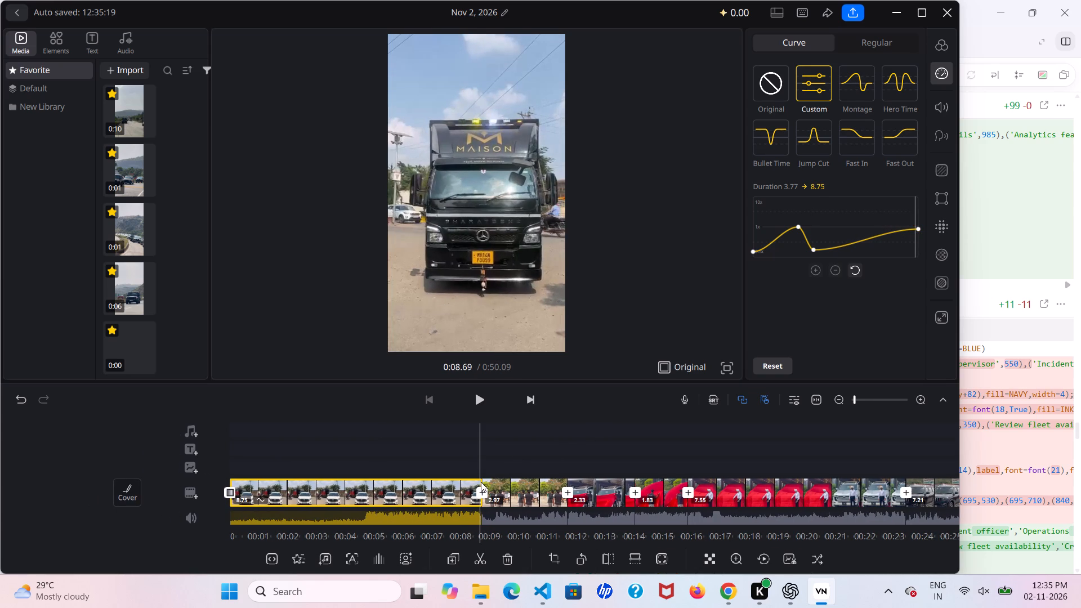
Add a 0.8 s Shake 1 transition between the opening clip and the second clip.
click(482, 495)
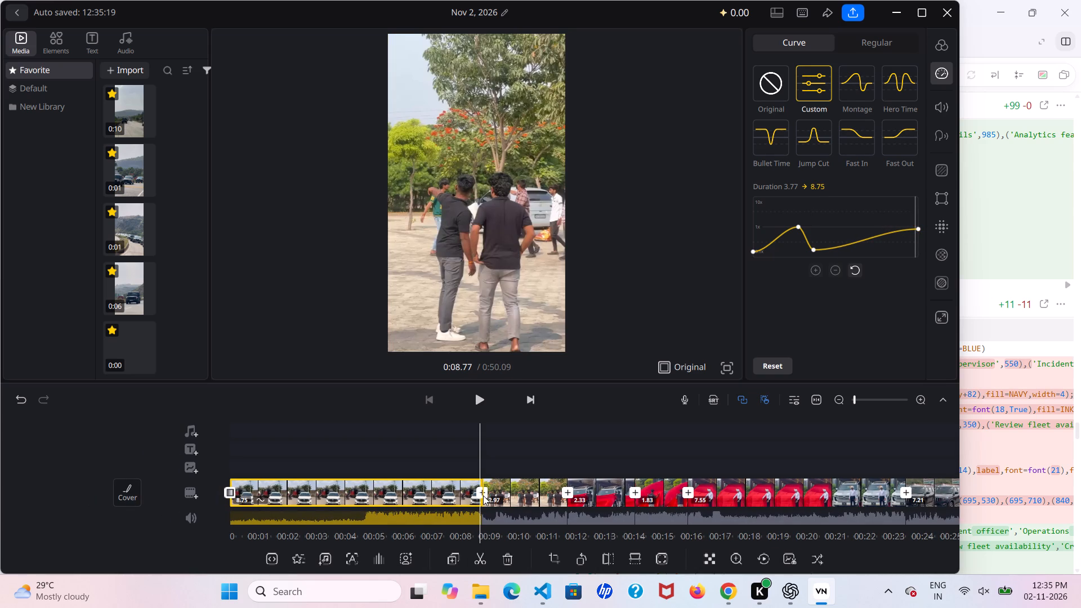
double_click(483, 495)
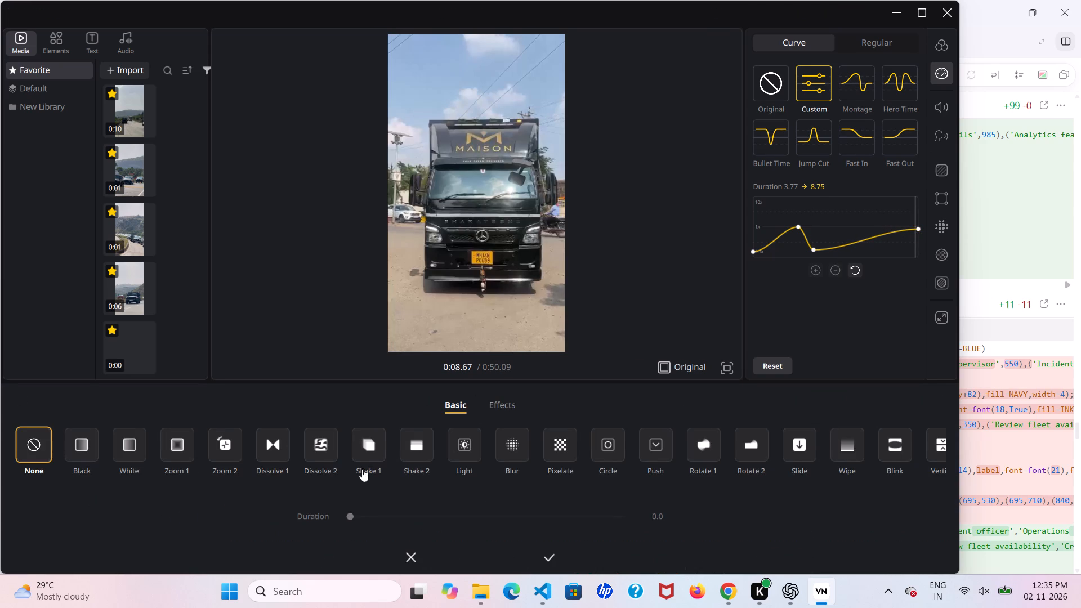
click(365, 453)
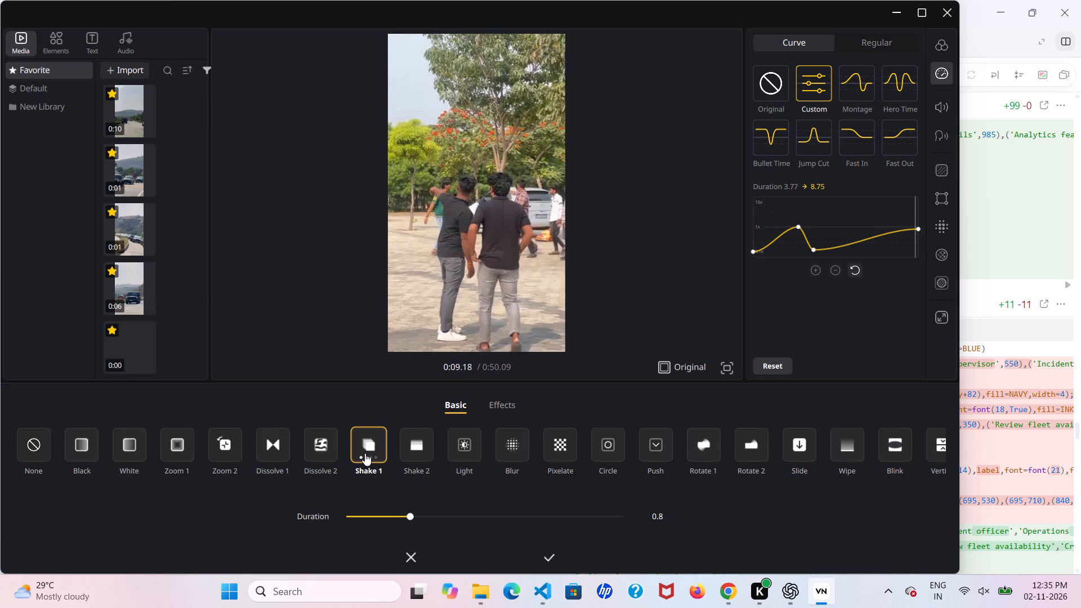
click(546, 555)
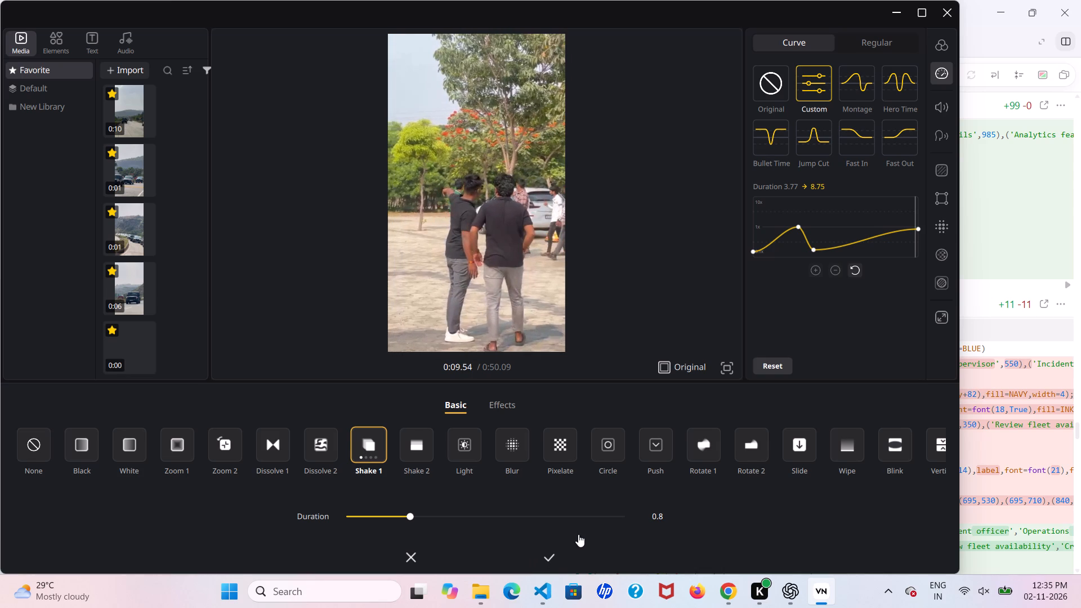
click(559, 556)
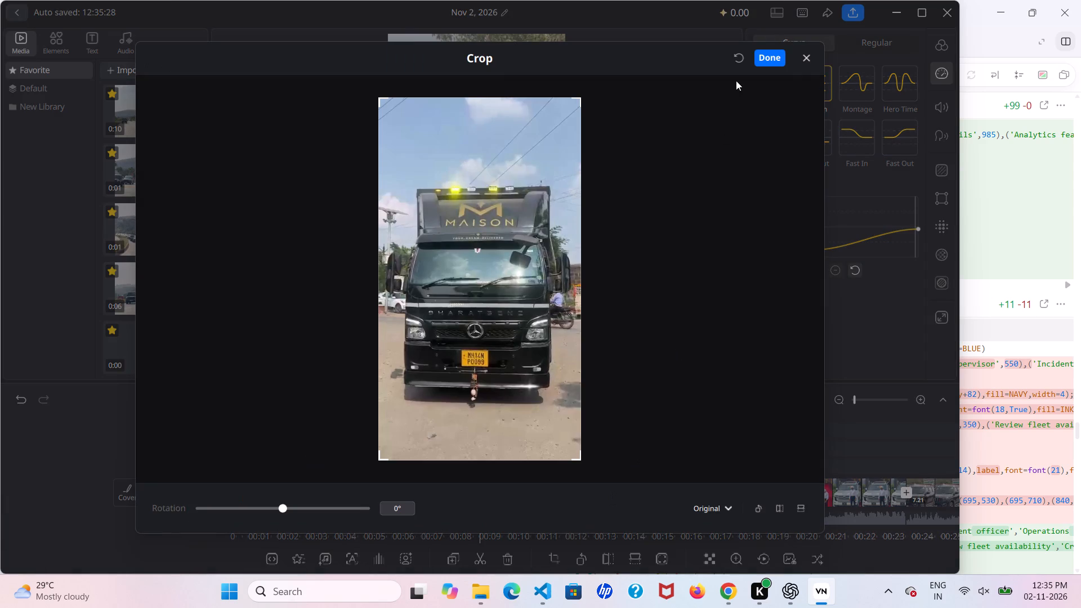
click(771, 63)
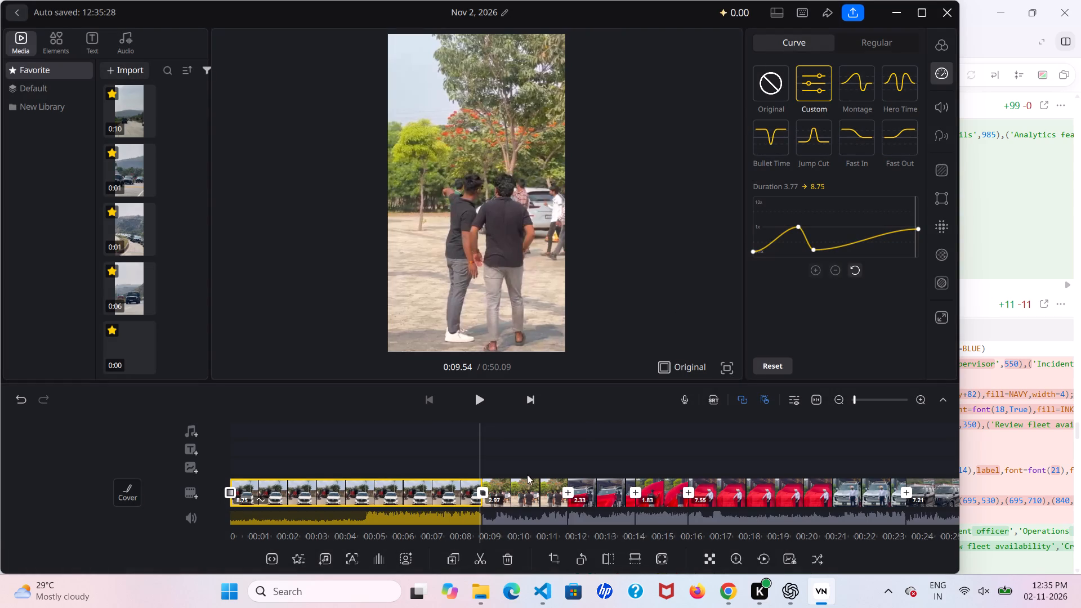
Apply a Custom speed curve to the second clip with a very early peak above 4x and a sharp dip to about 0.16x right after it.
scroll(557, 508, left, 1)
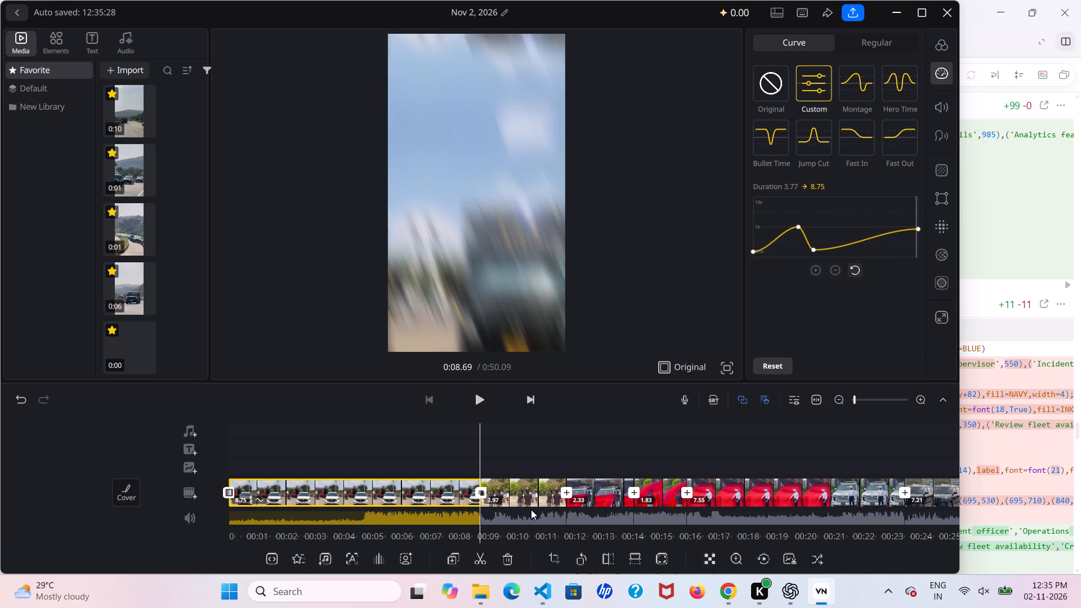
scroll(531, 509, left, 2)
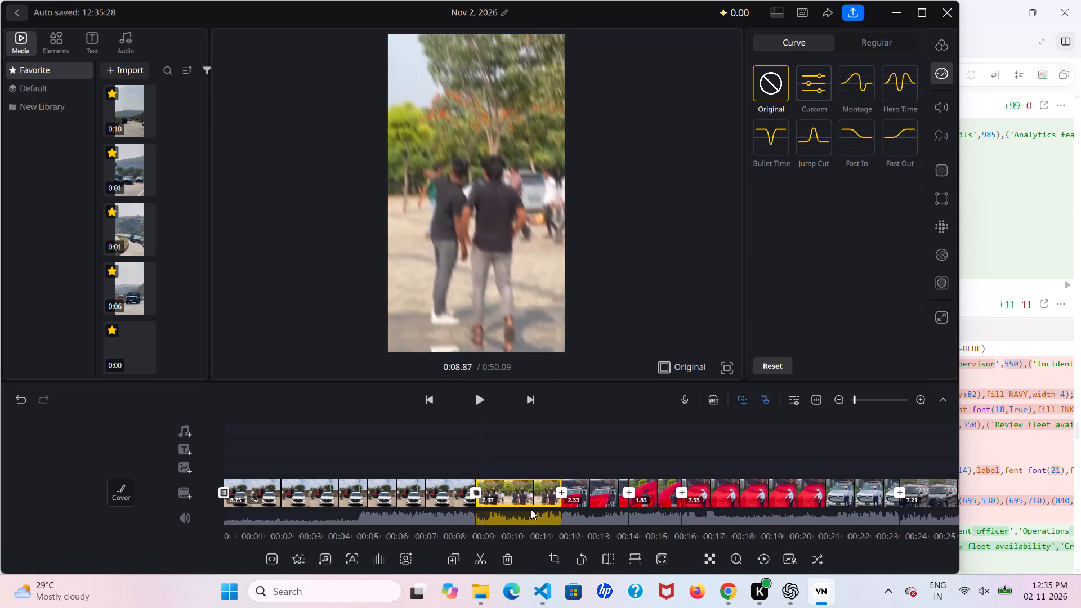
scroll(531, 509, left, 1)
click(806, 87)
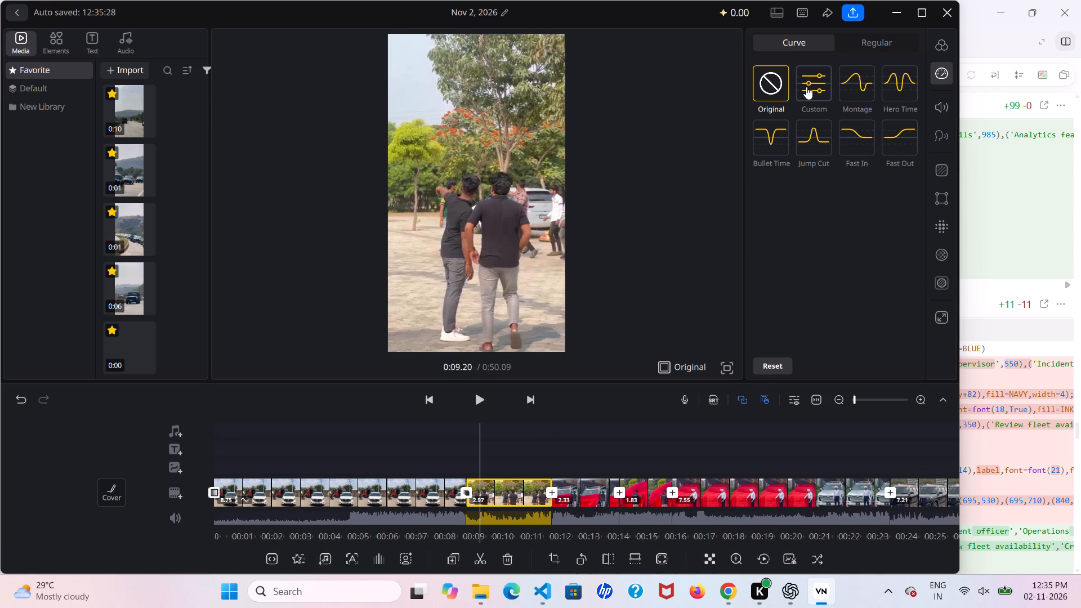
drag(794, 226, 764, 217)
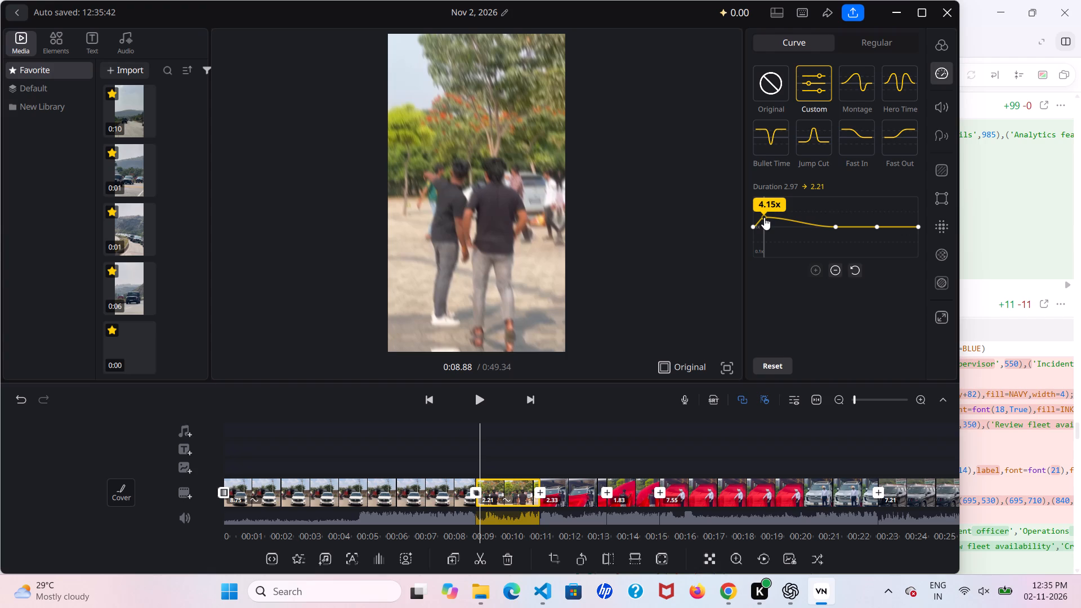
drag(764, 217, 767, 213)
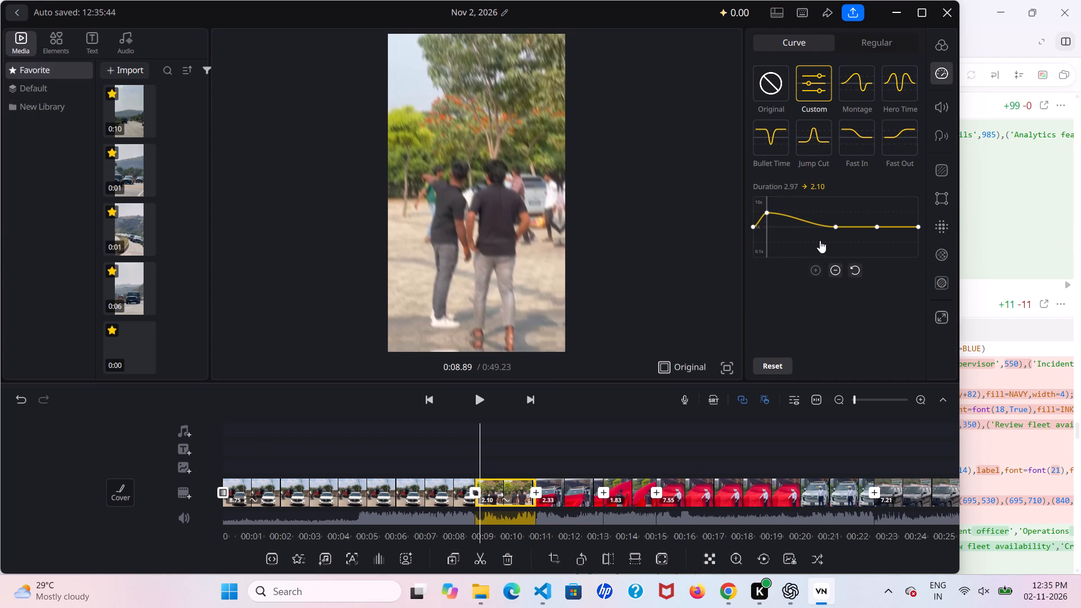
drag(836, 224, 777, 242)
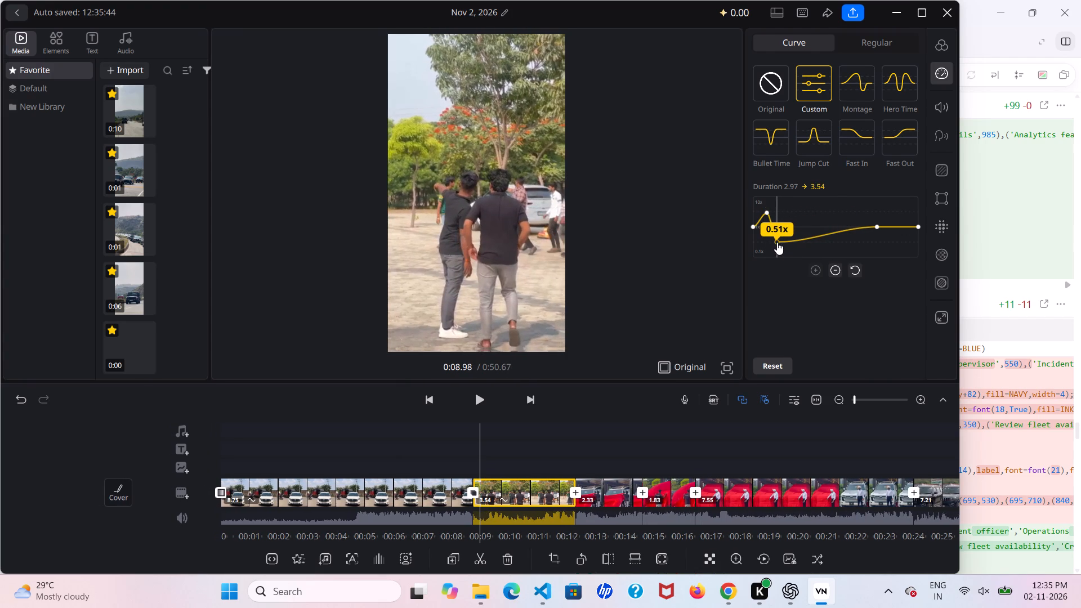
drag(777, 242, 770, 247)
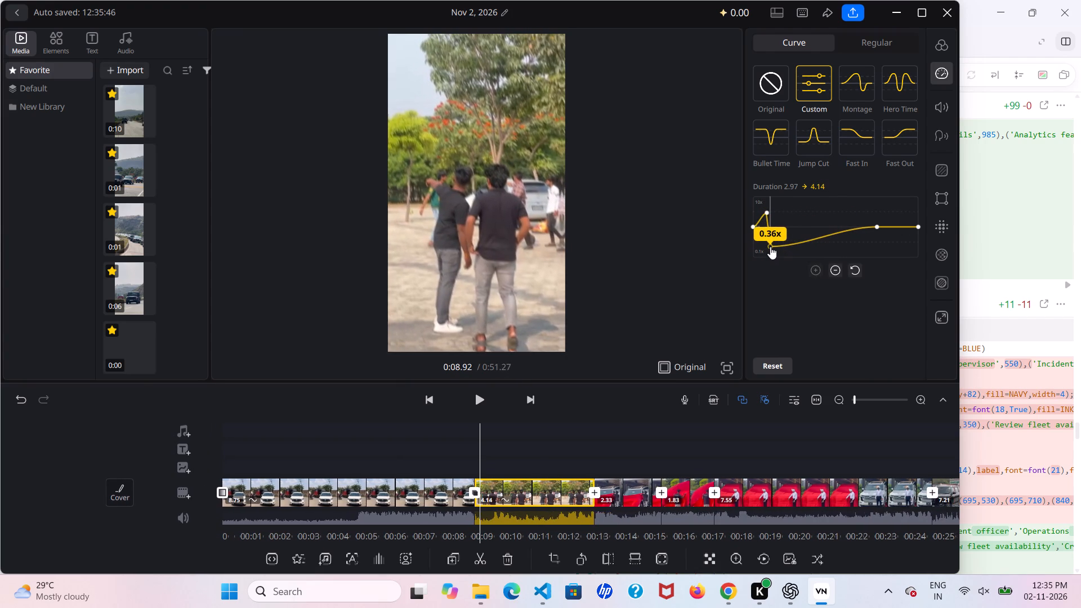
drag(770, 247, 783, 241)
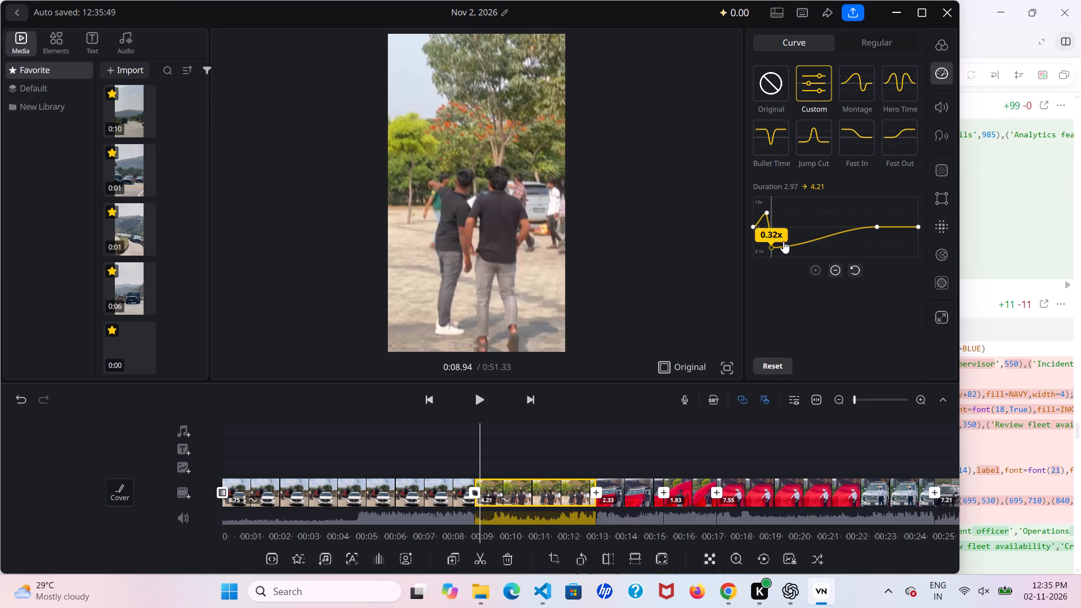
drag(783, 241, 772, 253)
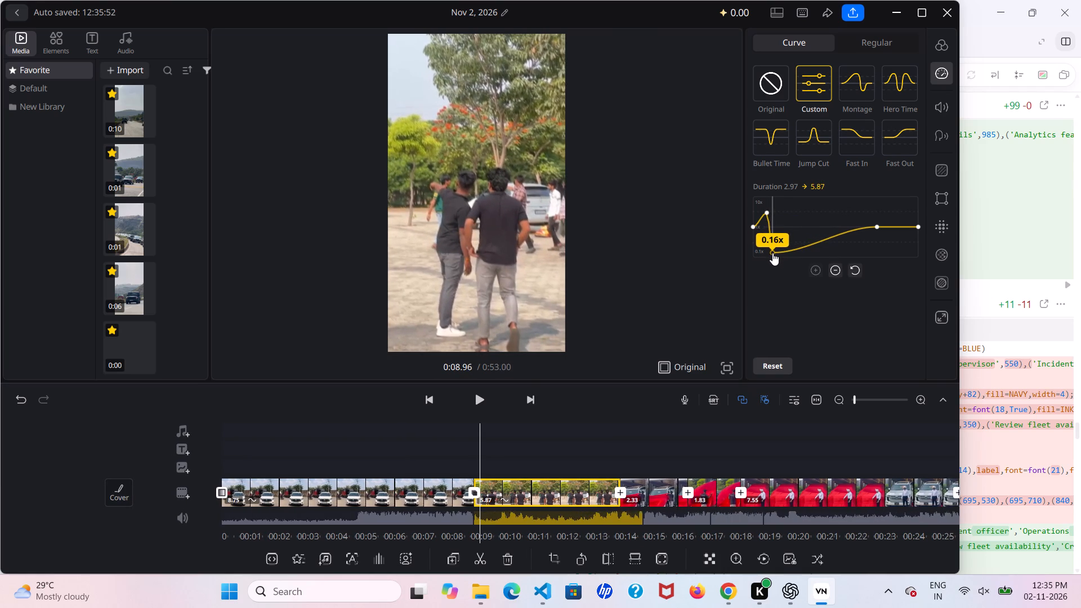
drag(772, 253, 769, 252)
Add two points after the dip in the second clip's speed curve, one near normal speed and the following one slowed to about 0.1x.
click(800, 251)
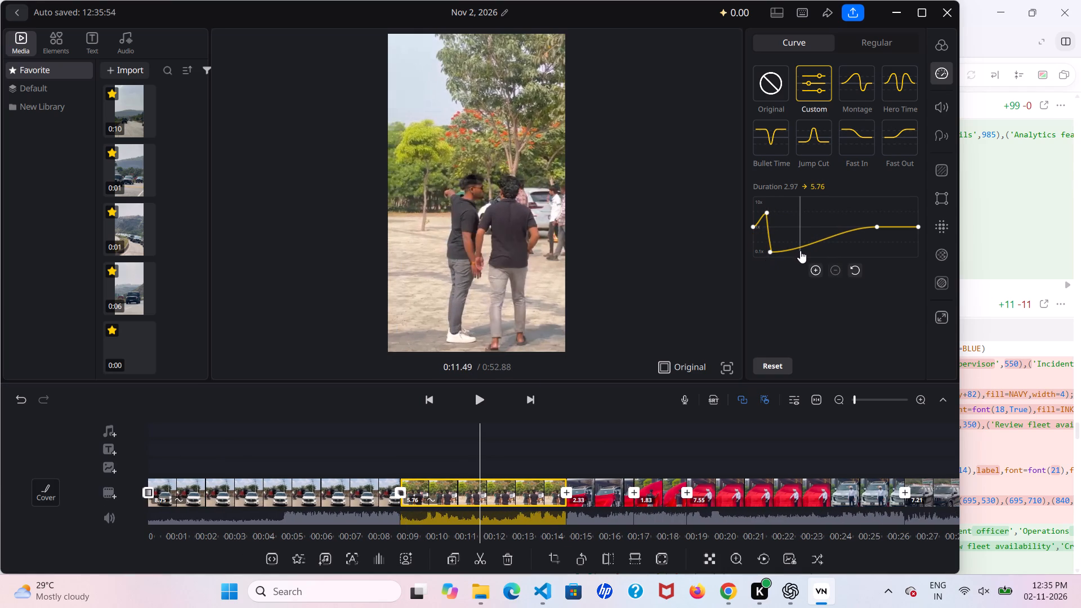
click(819, 252)
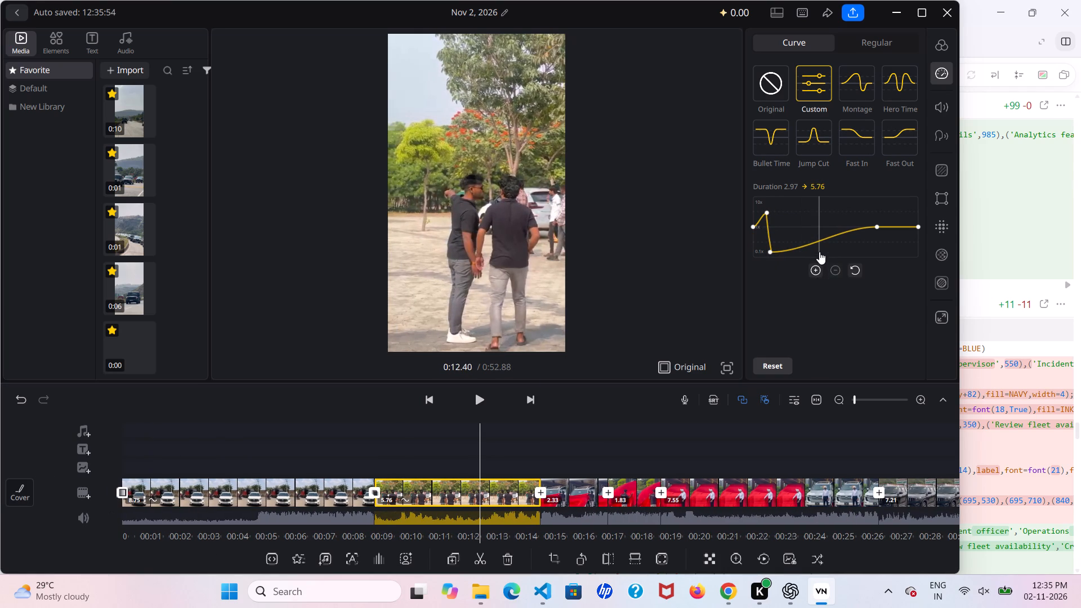
click(814, 269)
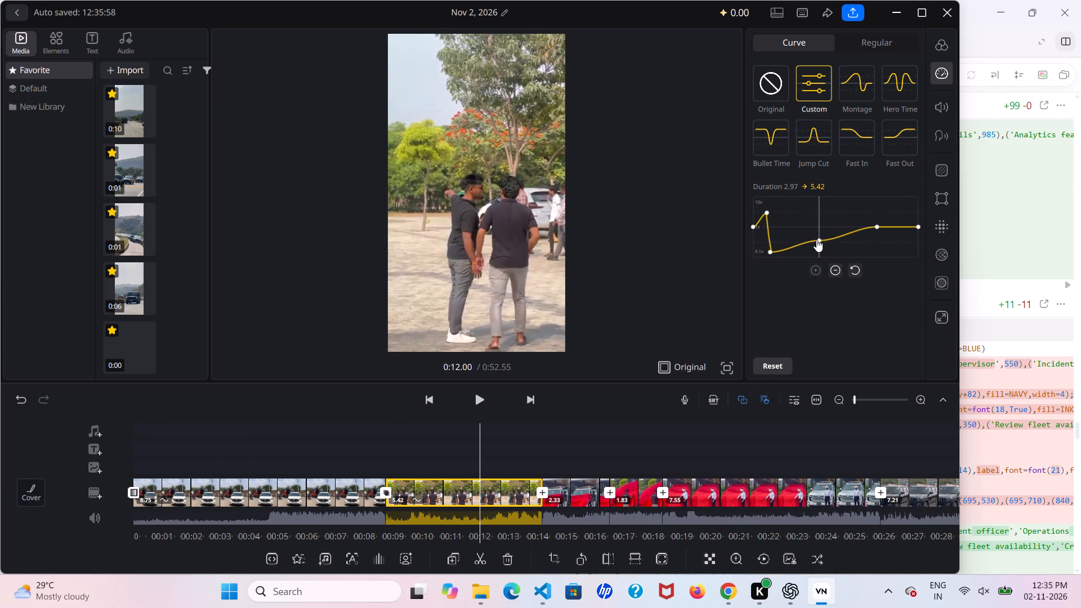
drag(816, 239, 803, 229)
click(821, 241)
drag(835, 244, 820, 251)
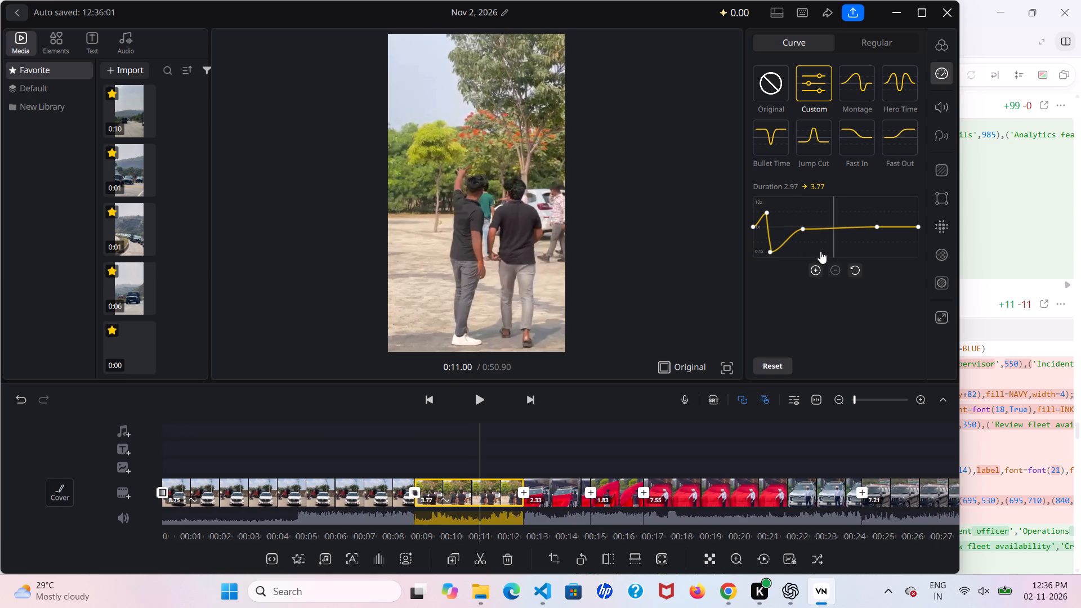
drag(820, 251, 818, 267)
click(818, 267)
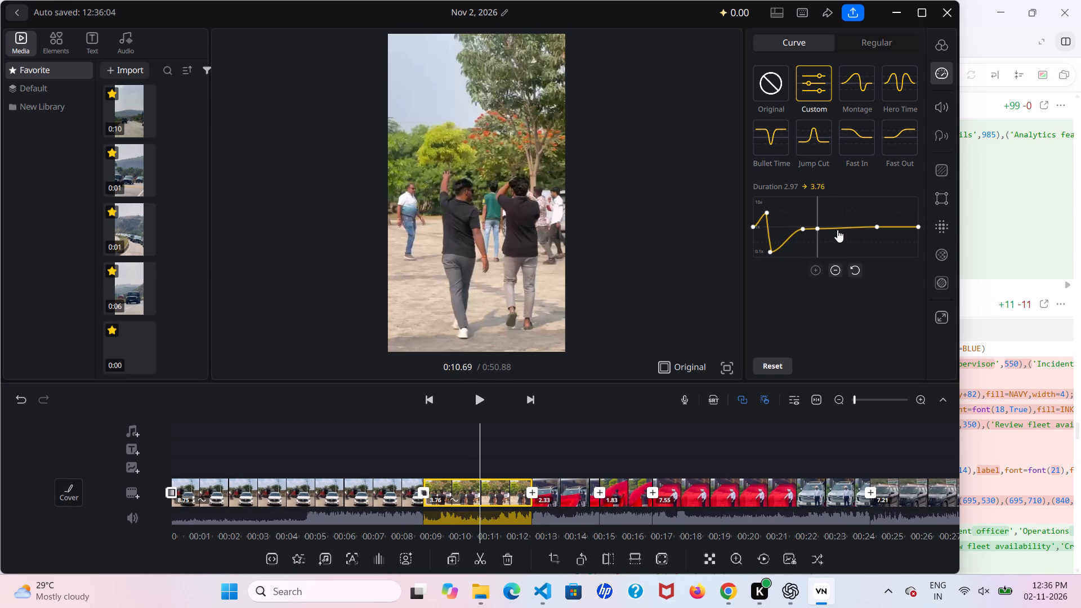
drag(818, 227, 841, 254)
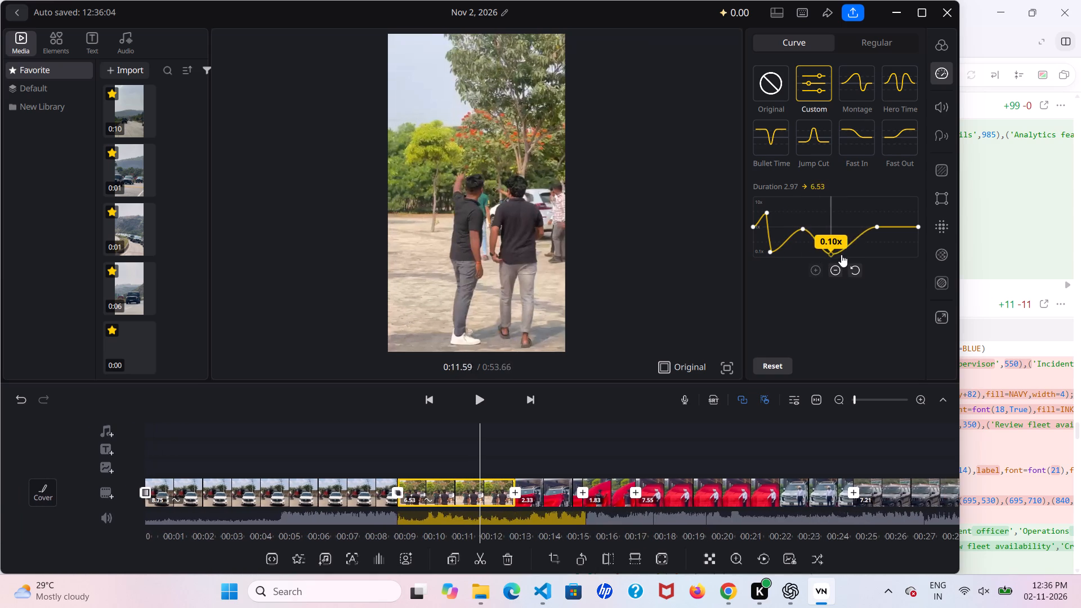
drag(841, 254, 832, 254)
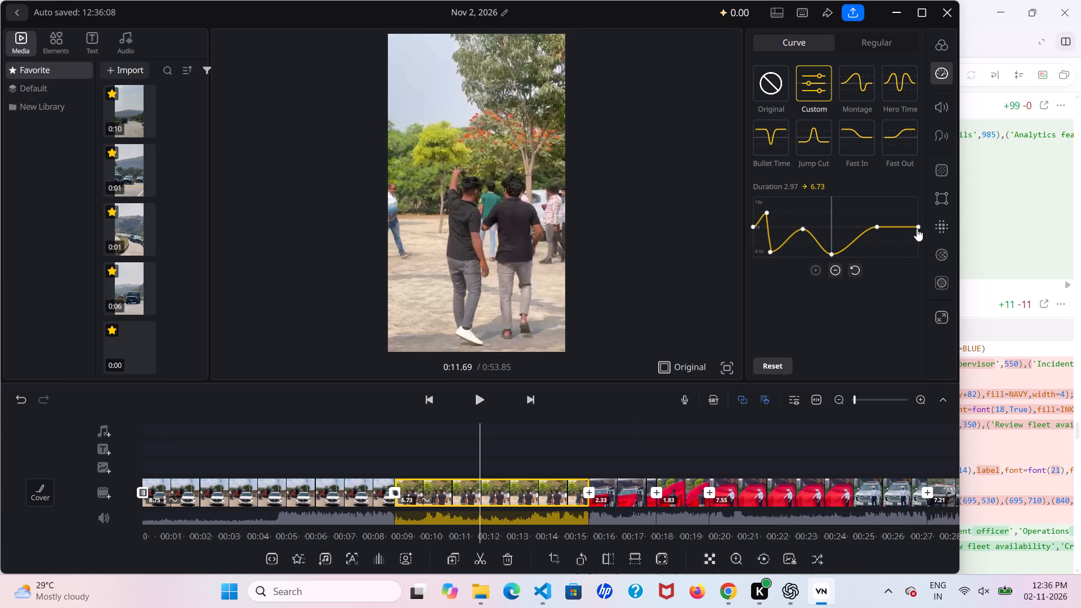
Lower the end point of the second clip's speed curve to about half speed.
drag(916, 228, 915, 243)
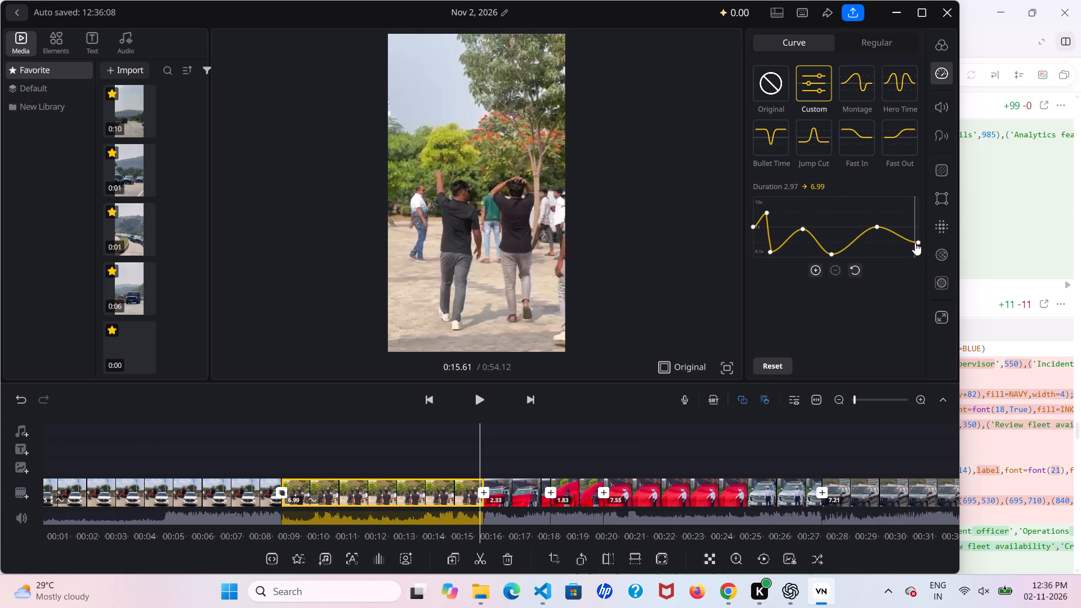
scroll(490, 468, down, 1)
scroll(490, 468, right, 1)
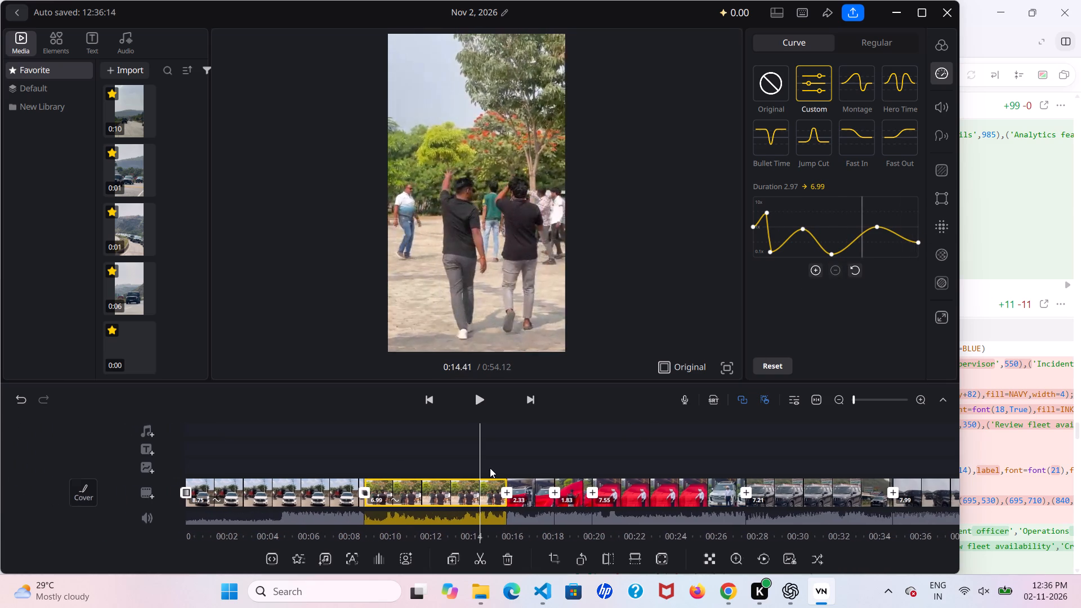
scroll(490, 468, right, 2)
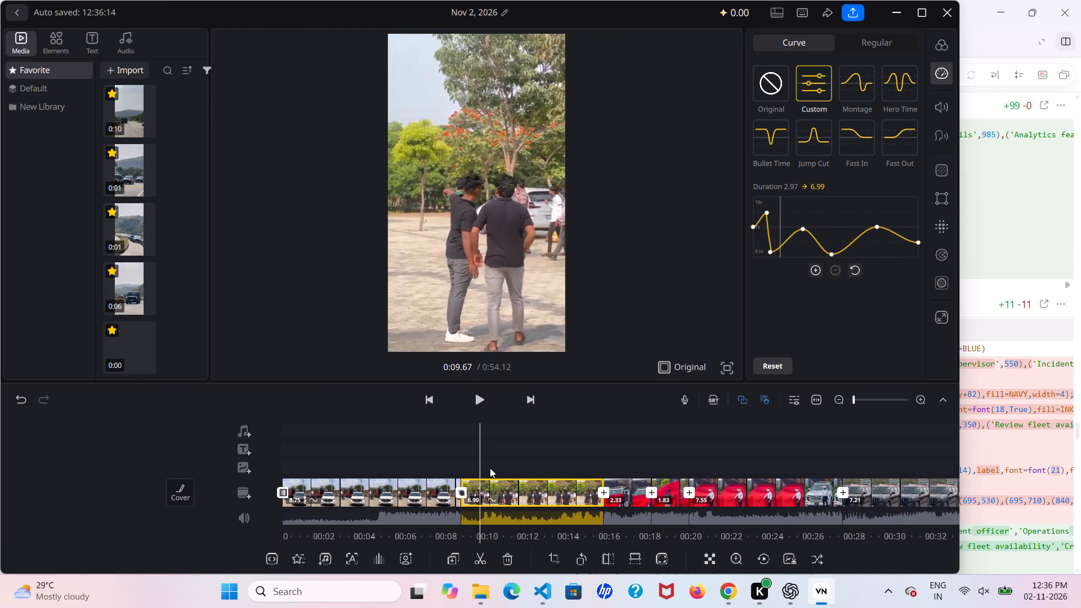
Raise the second clip's slowest speed-curve point to 0.19x and shift its early dip slightly higher and later.
scroll(490, 468, right, 2)
click(477, 406)
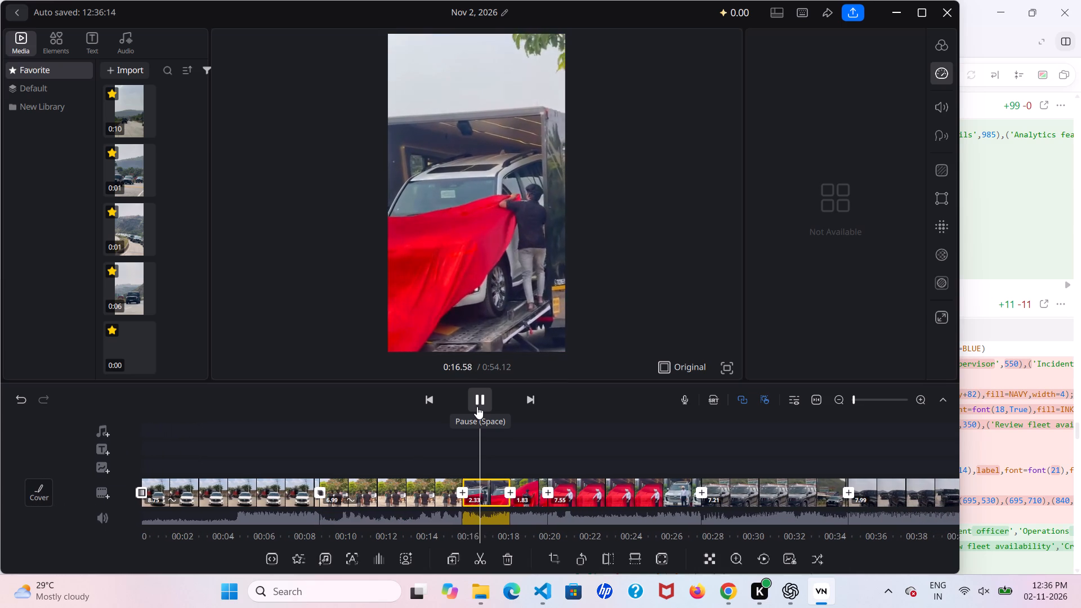
scroll(337, 497, right, 1)
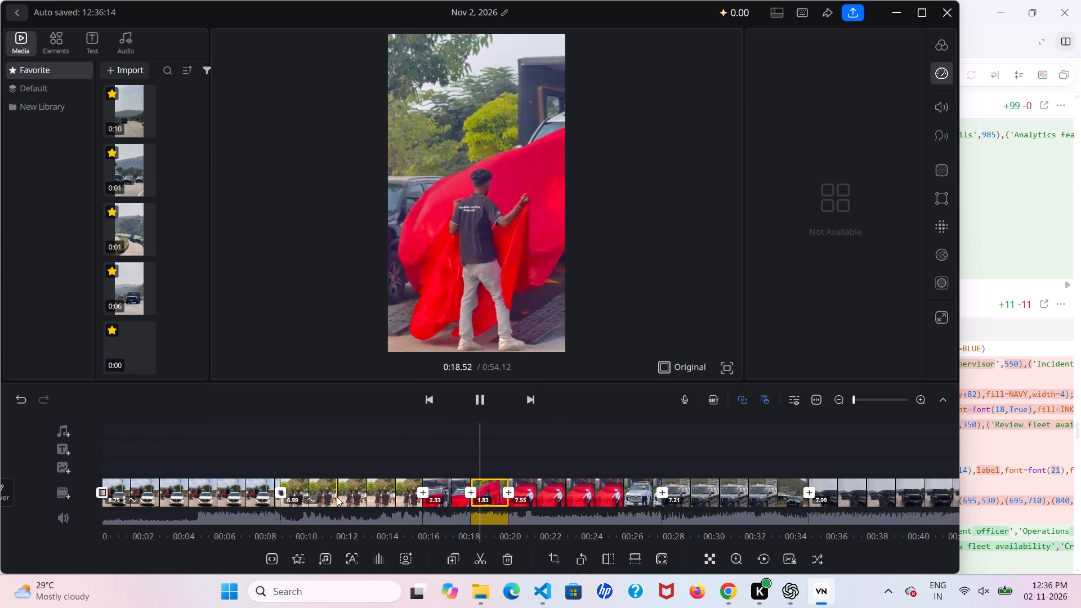
scroll(337, 497, right, 5)
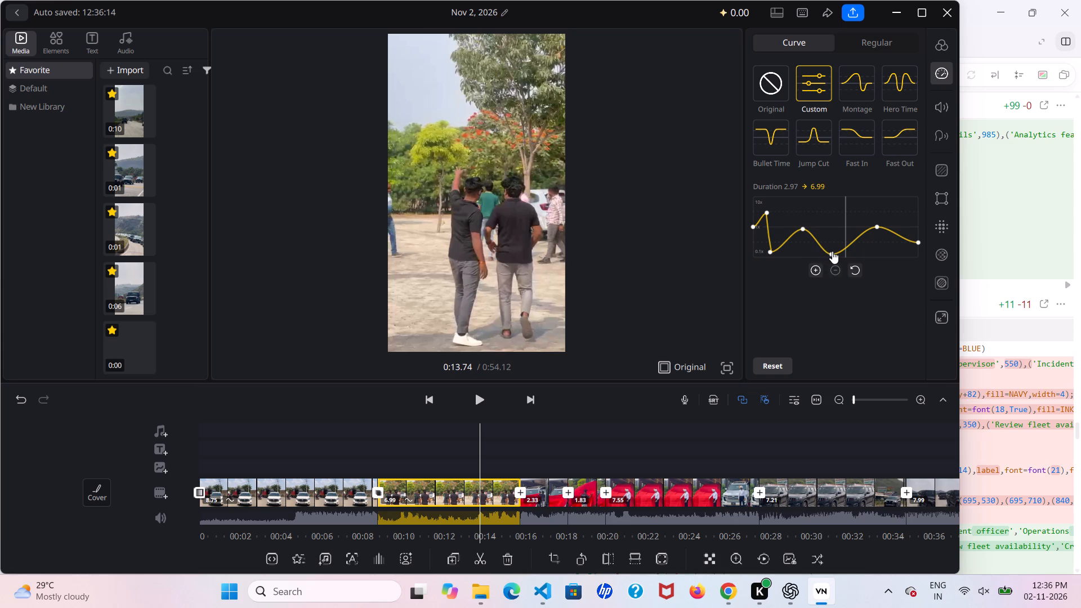
click(832, 251)
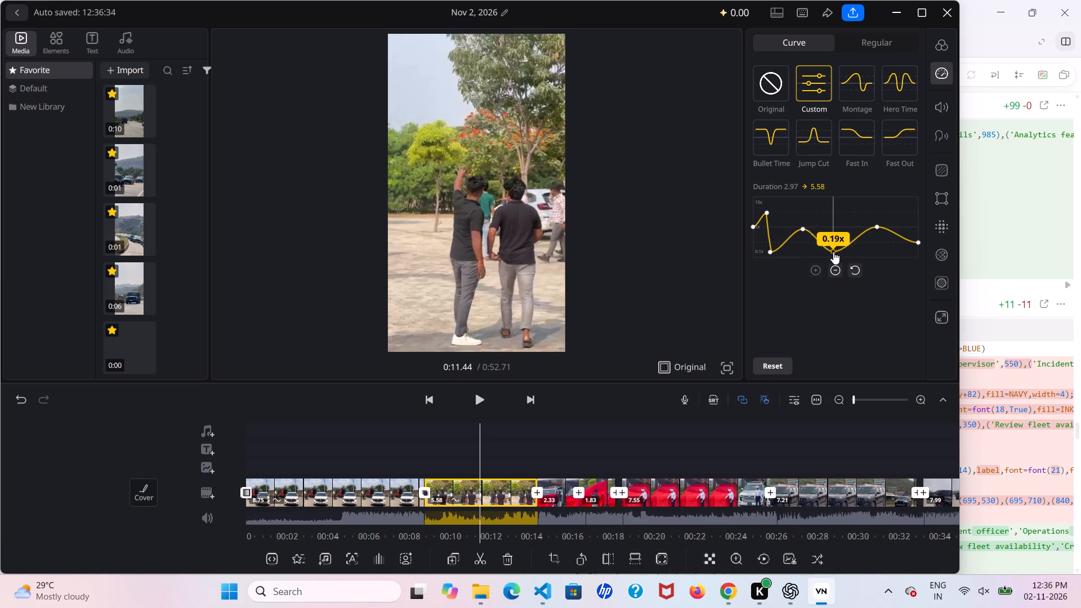
drag(773, 248, 774, 245)
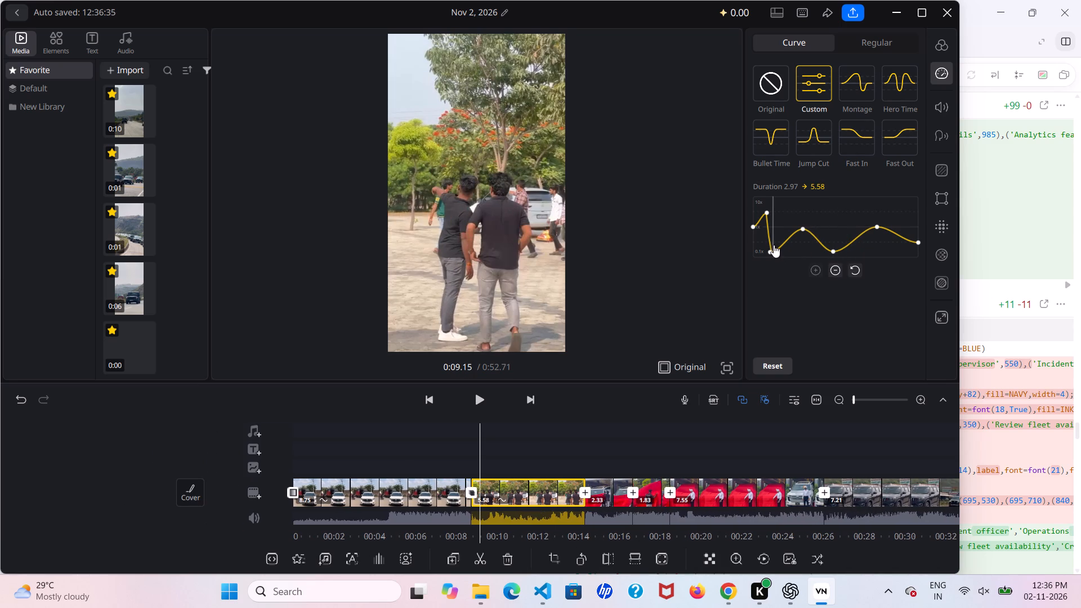
drag(774, 245, 775, 242)
click(771, 250)
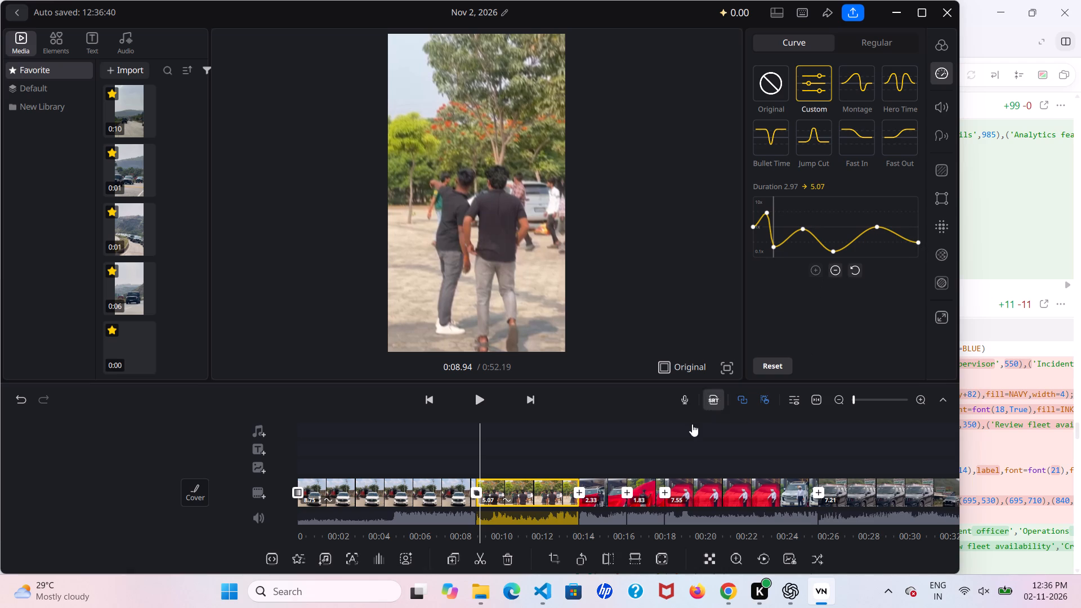
Add a 0.9 s Shake 2 transition between the second clip and the third clip, the red-cover car unveiling.
scroll(620, 507, left, 2)
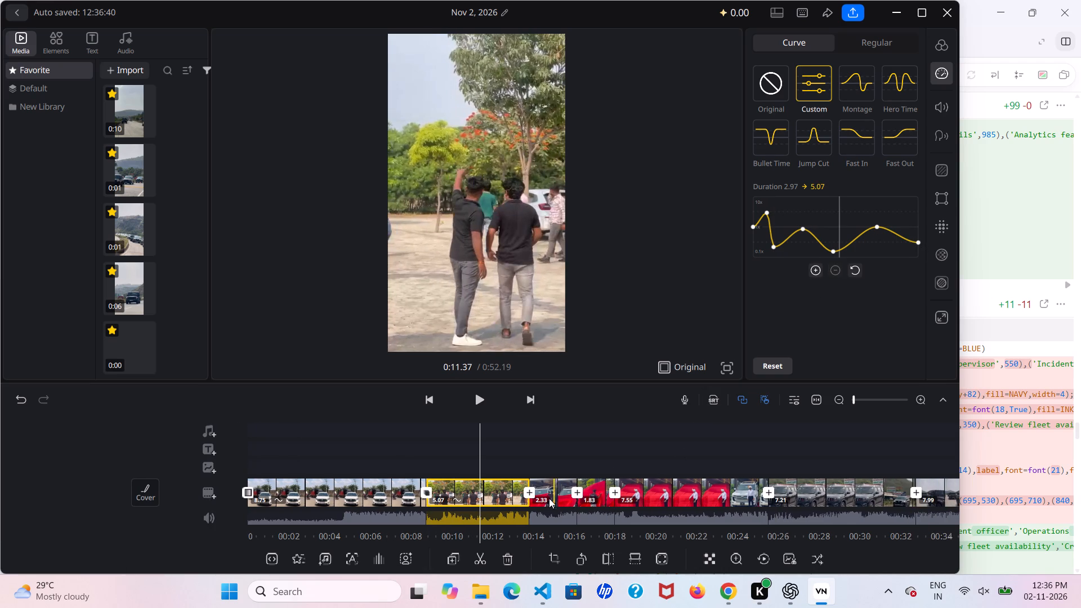
click(529, 487)
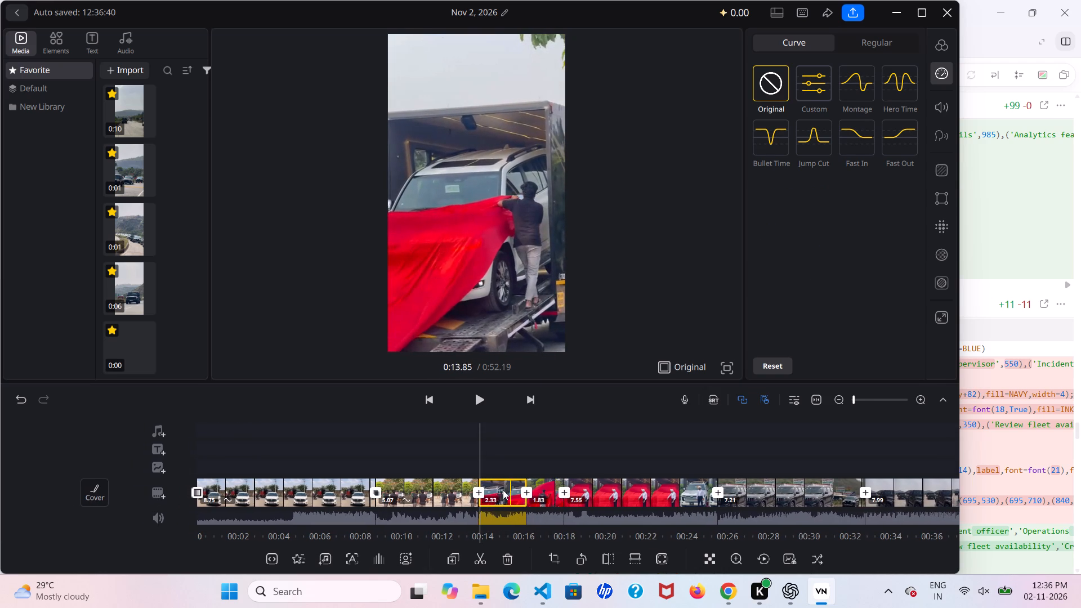
click(477, 493)
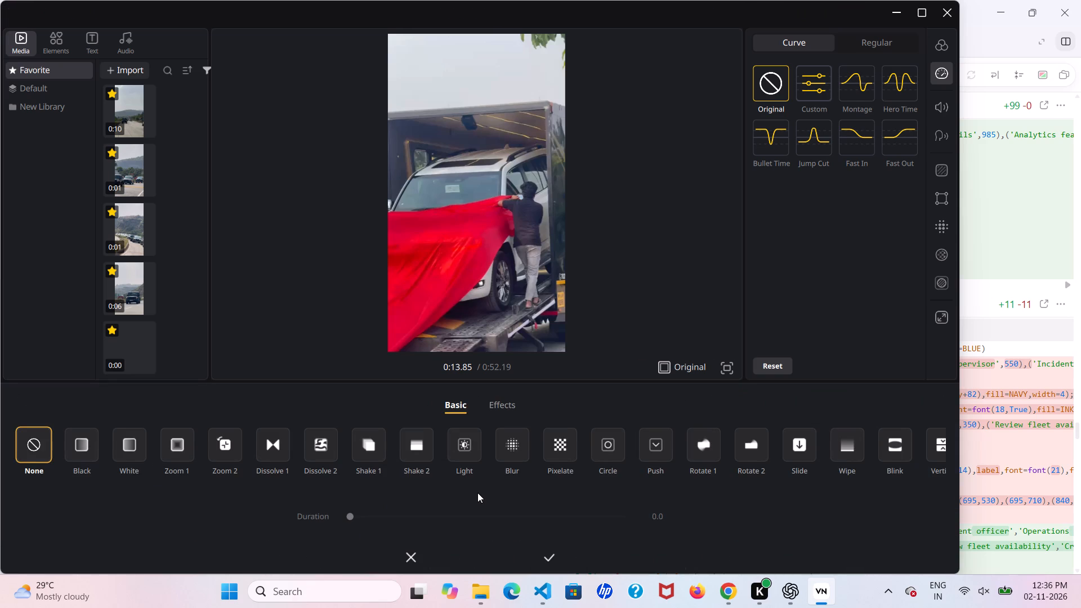
click(420, 463)
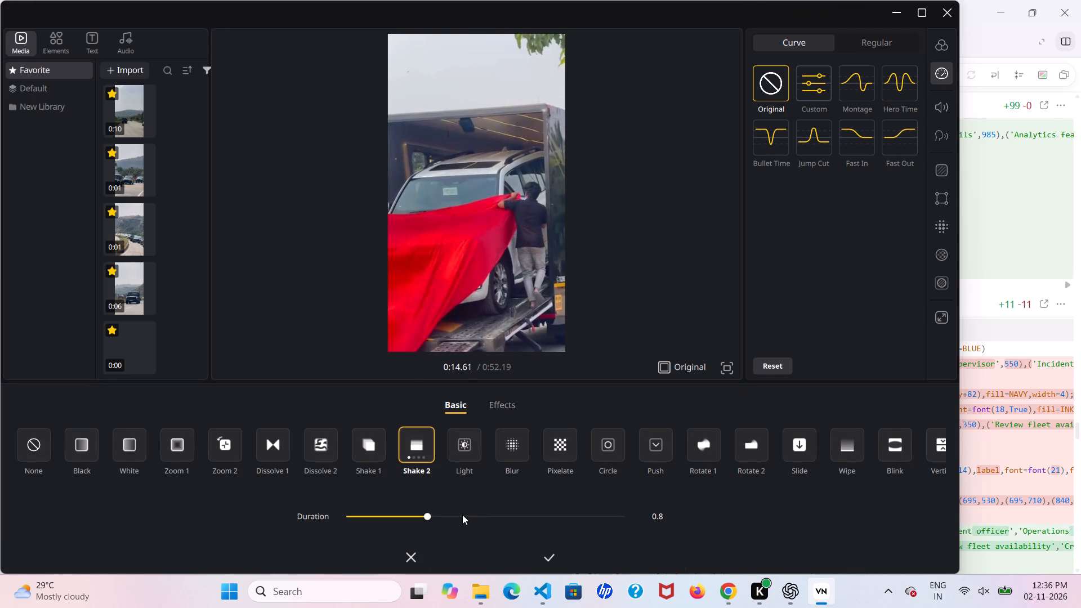
click(446, 512)
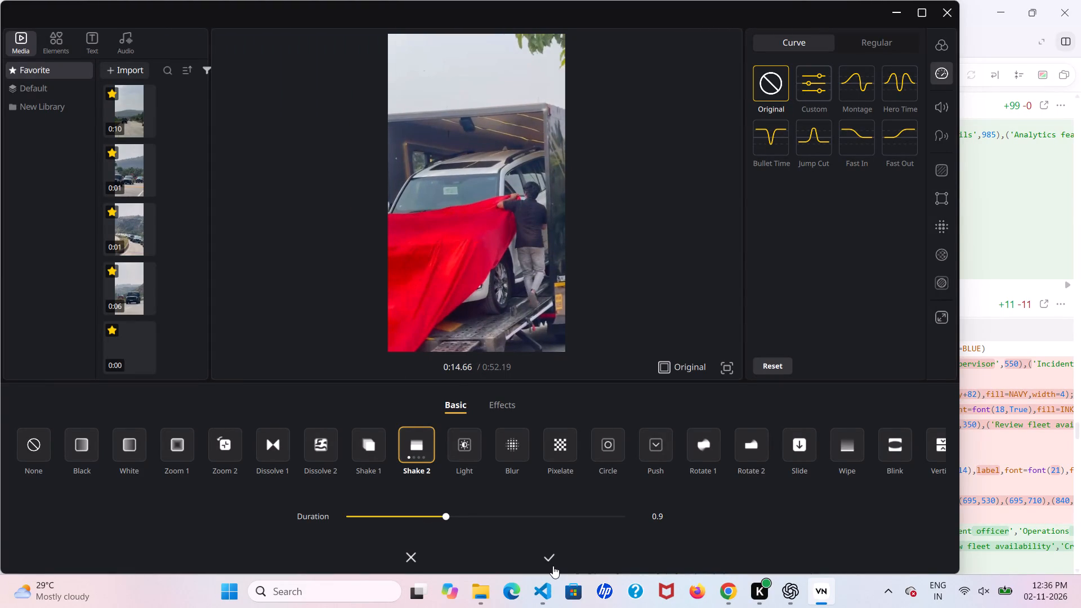
click(561, 551)
Switch to the ChatGPT window.
key(alt+Tab)
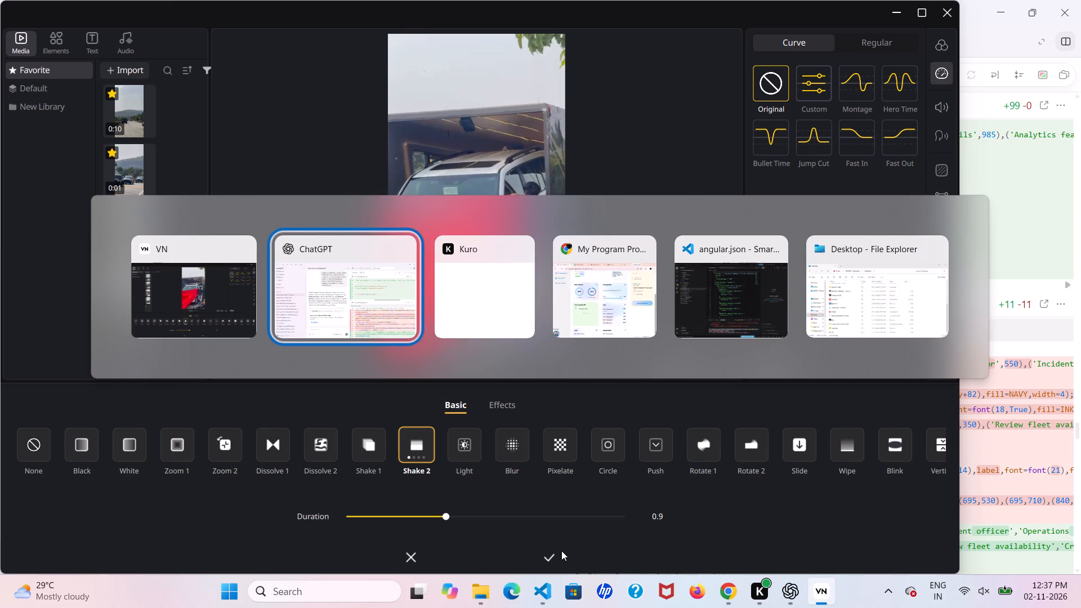
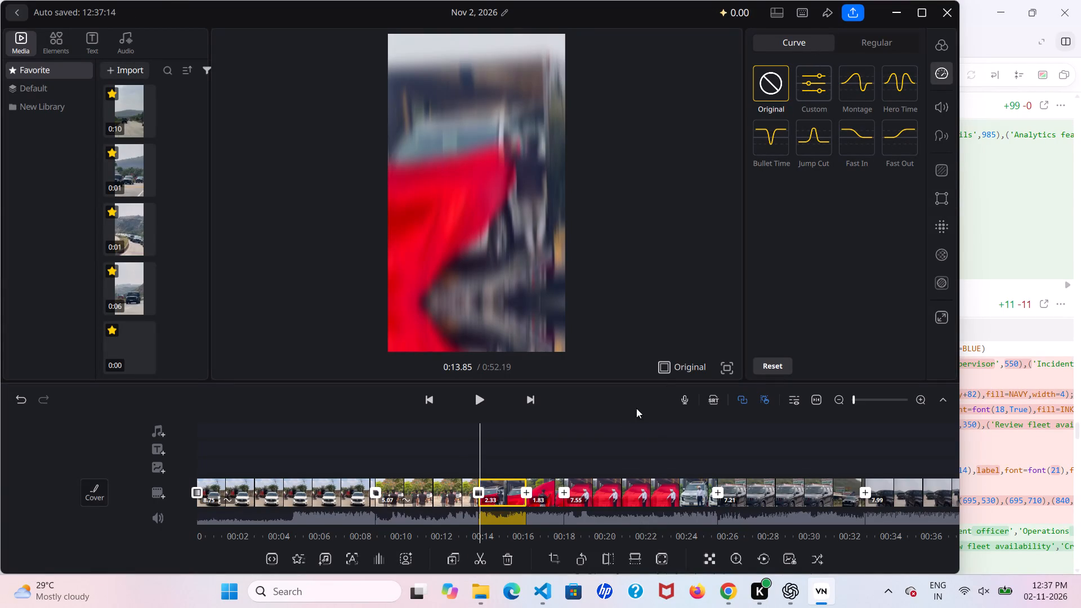
Switch from VN to another open window.
scroll(524, 496, left, 1)
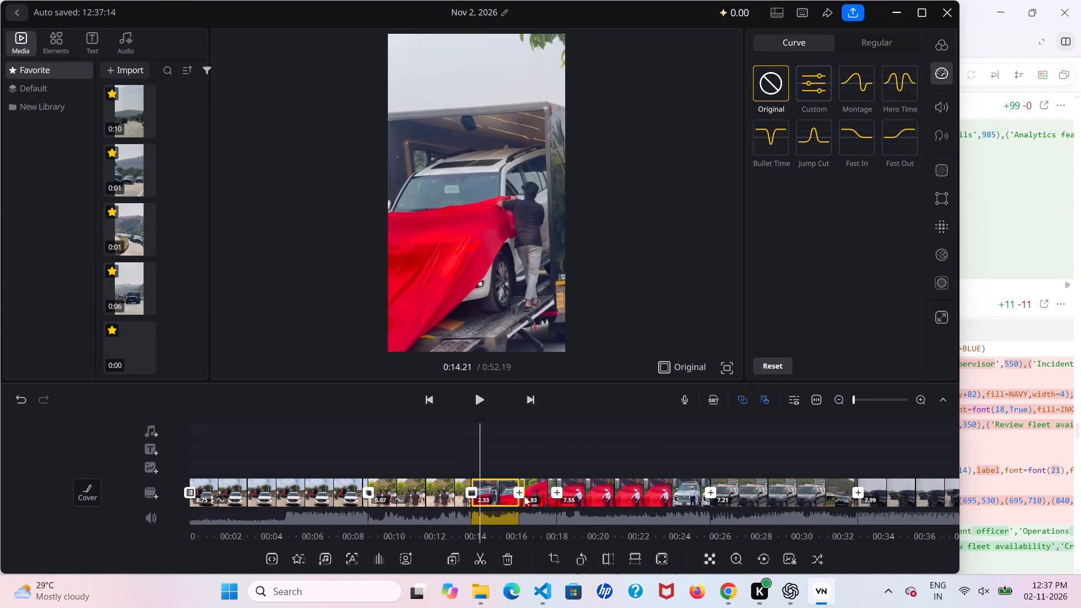
key(alt+Tab)
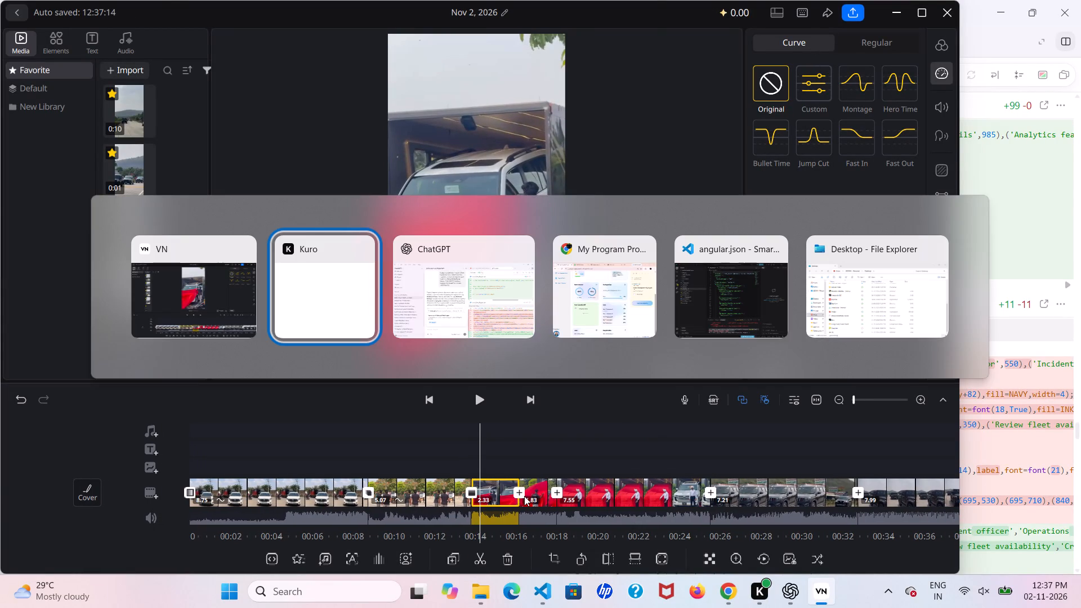
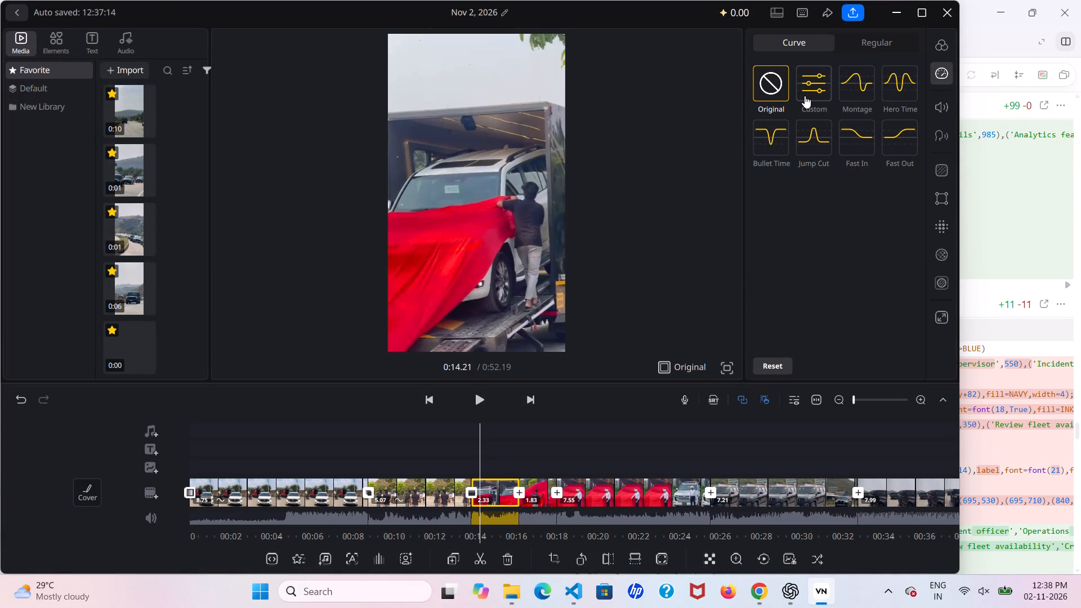
Apply a Custom speed curve to the third clip with an early peak, sharp slowdown and slow ending, reaching 4.67 s, and preview it.
click(825, 88)
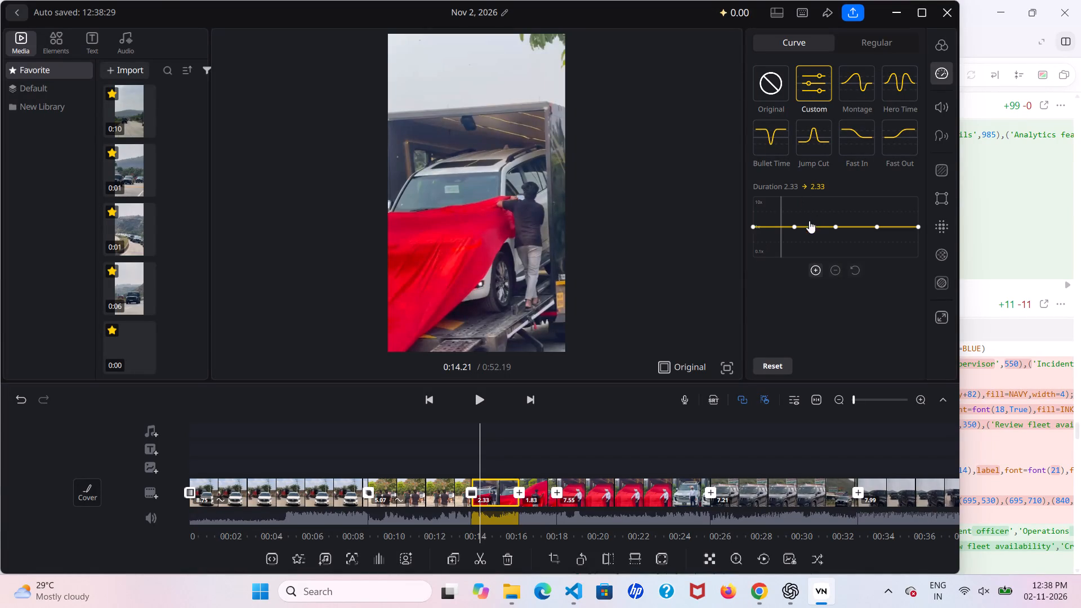
drag(794, 226, 766, 219)
drag(834, 228, 773, 249)
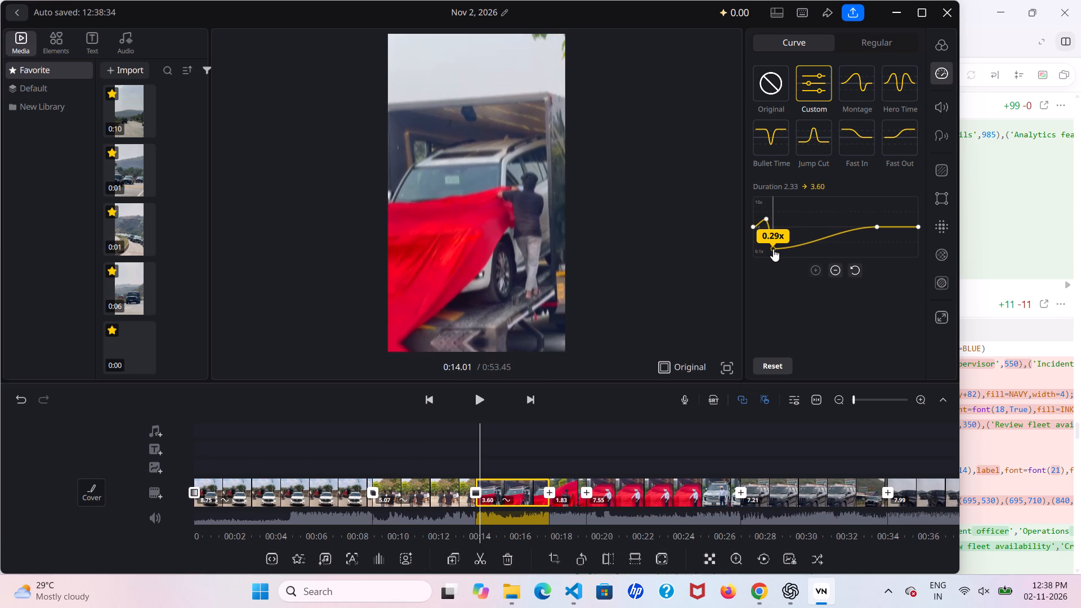
drag(773, 249, 776, 252)
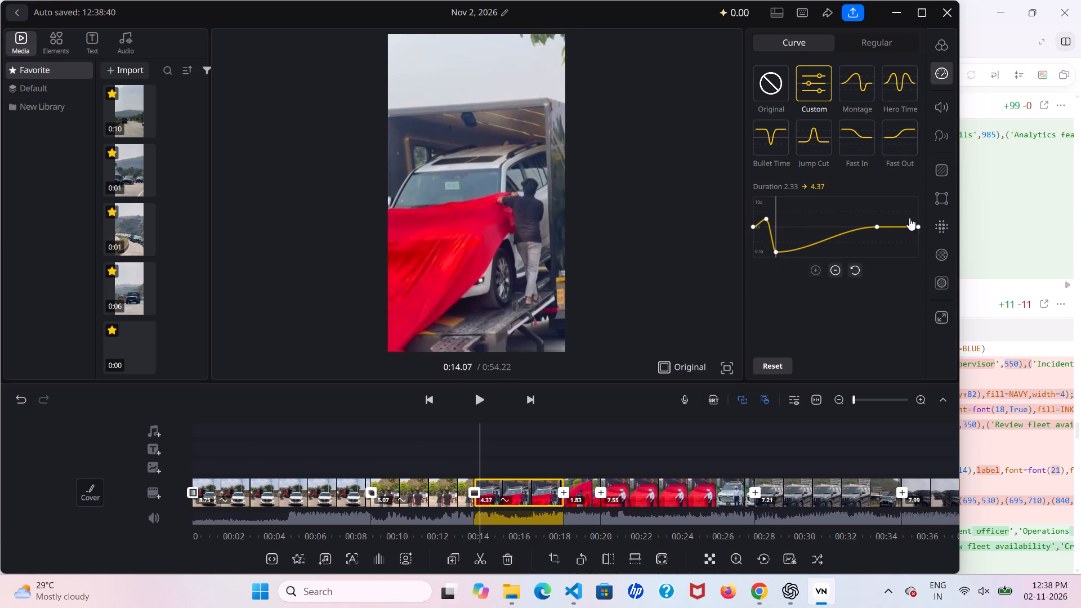
click(919, 229)
drag(917, 226, 913, 247)
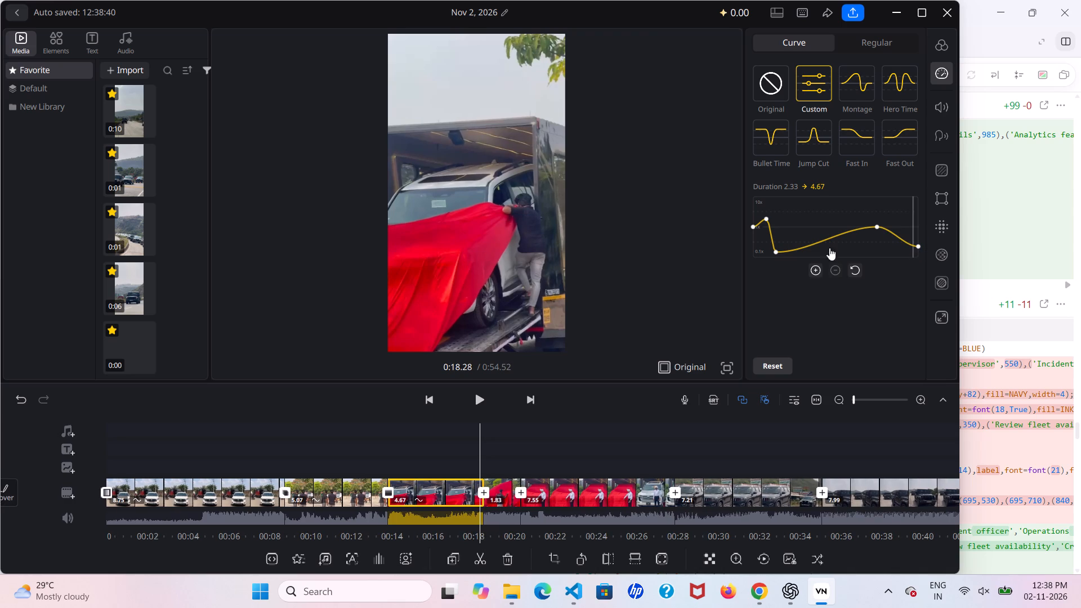
scroll(459, 477, right, 2)
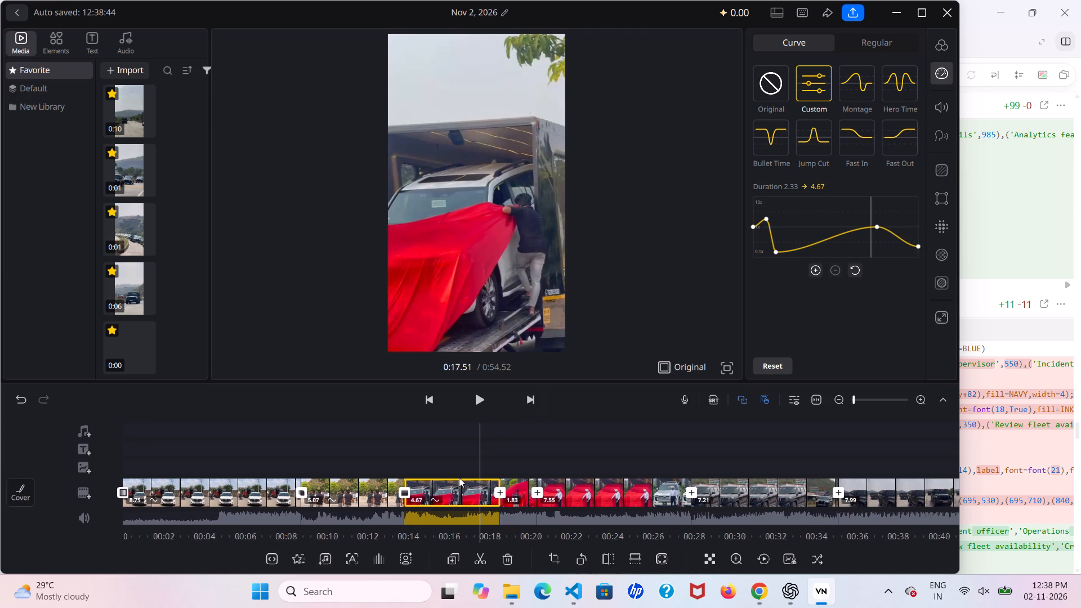
scroll(459, 477, right, 3)
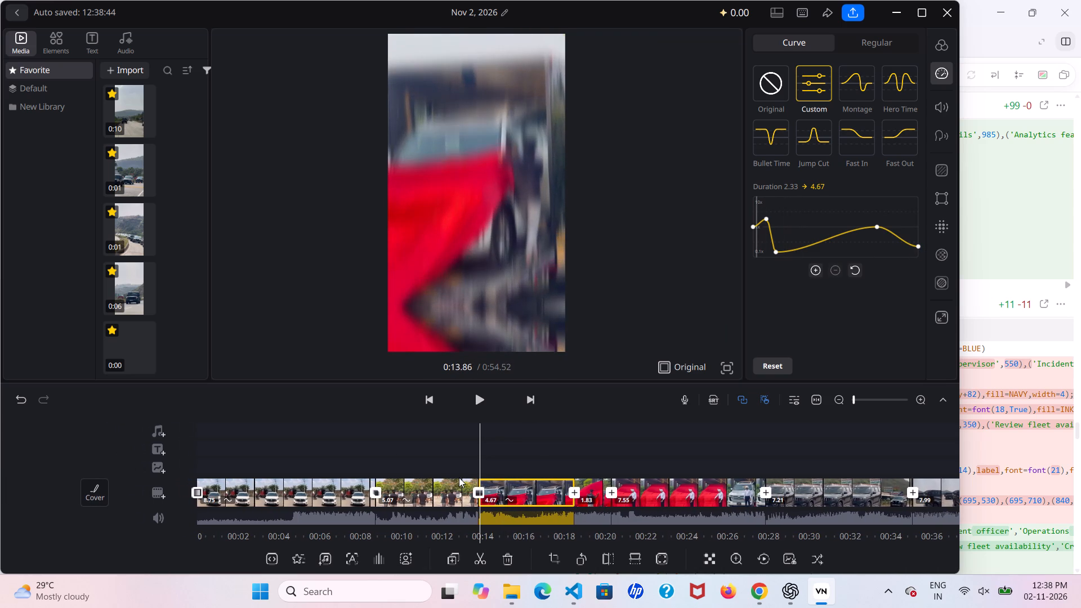
scroll(459, 477, right, 1)
click(486, 396)
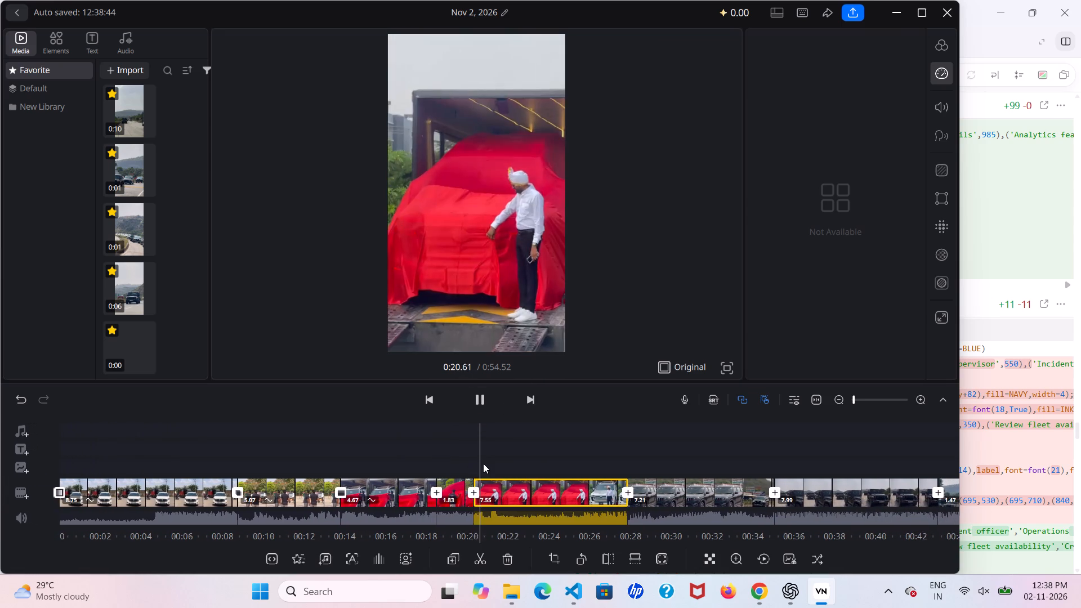
Give the fourth clip (man with red cloth) a Custom speed curve with a slower start and a slightly raised second point.
scroll(426, 495, right, 4)
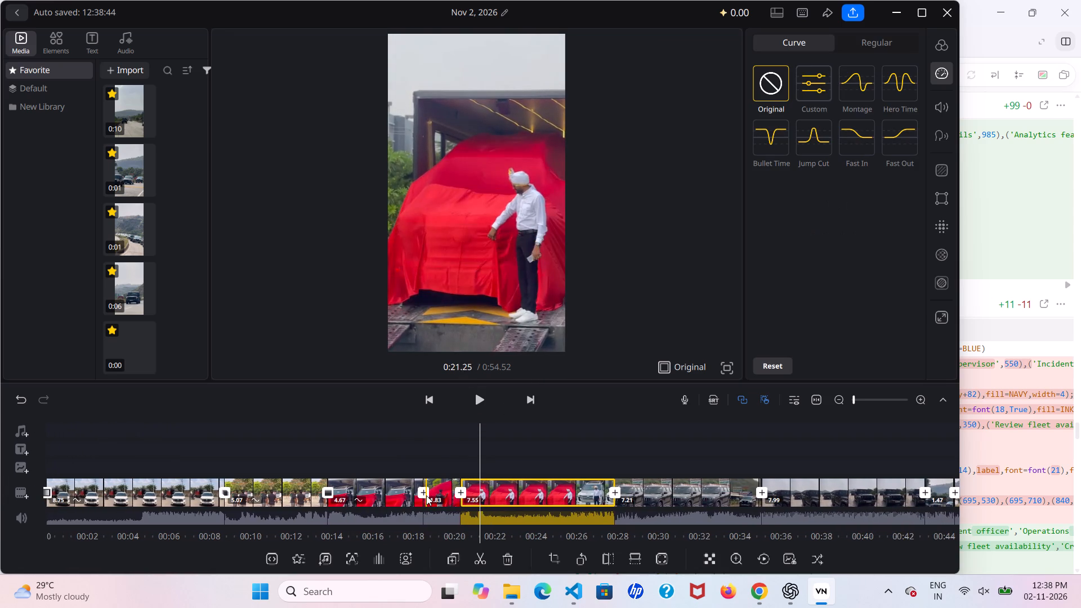
scroll(426, 495, right, 2)
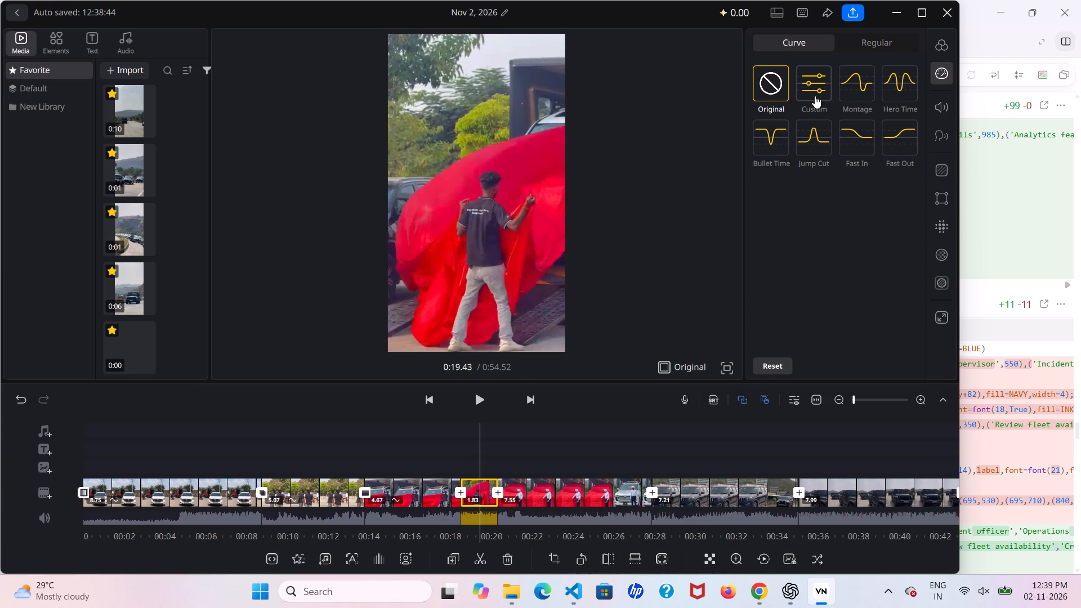
click(813, 90)
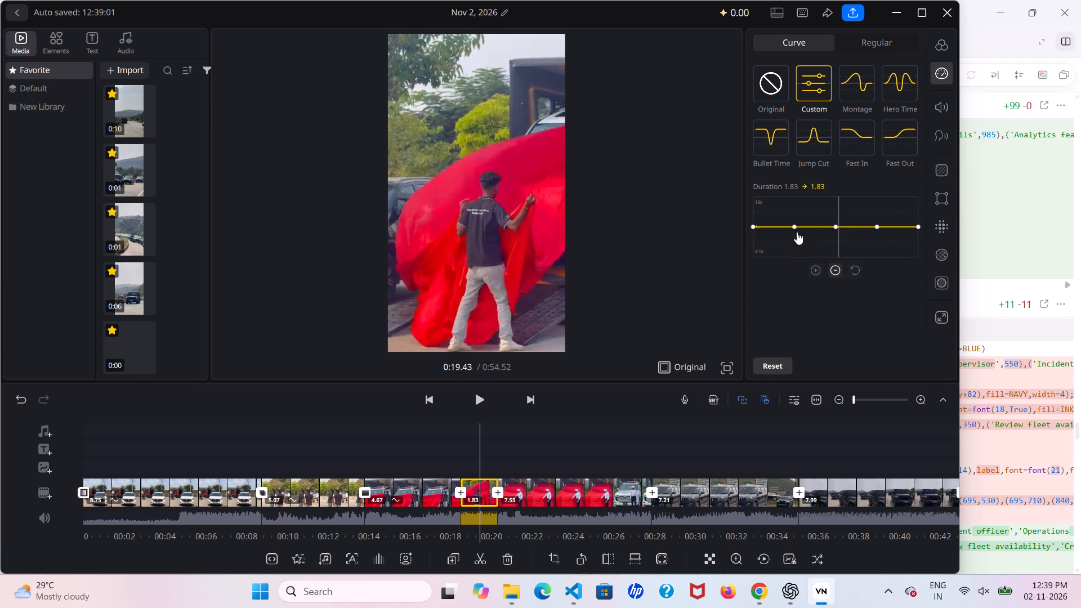
click(792, 226)
drag(753, 225, 753, 232)
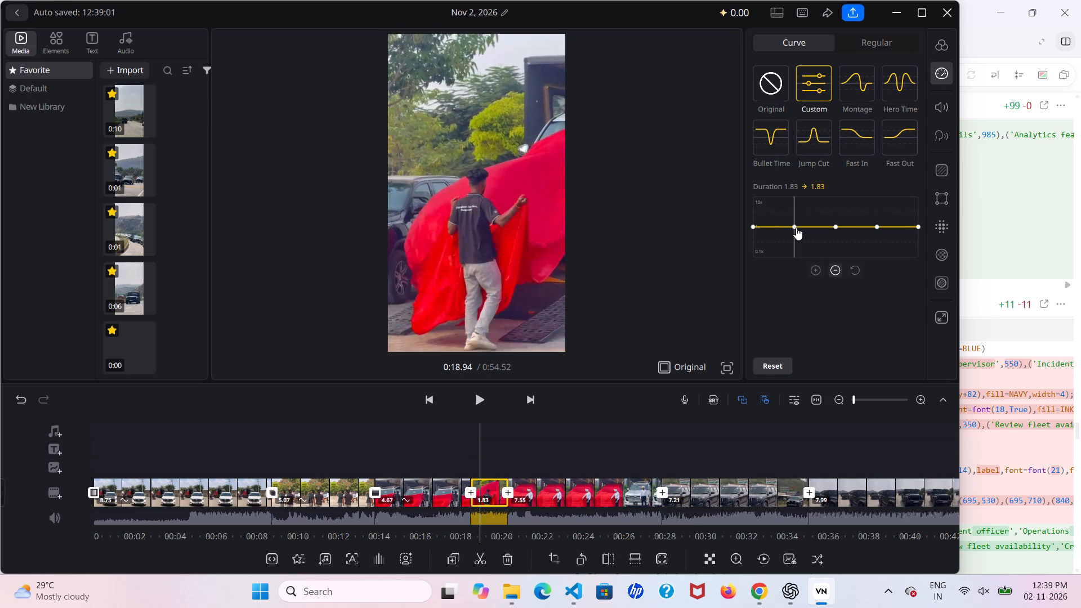
drag(796, 227, 785, 222)
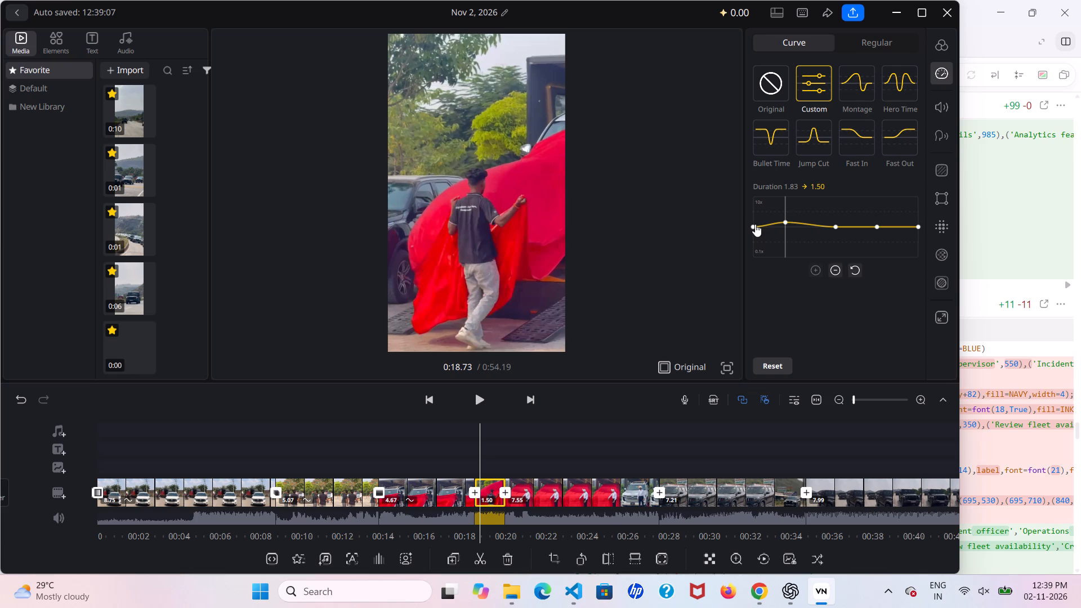
drag(755, 225, 753, 235)
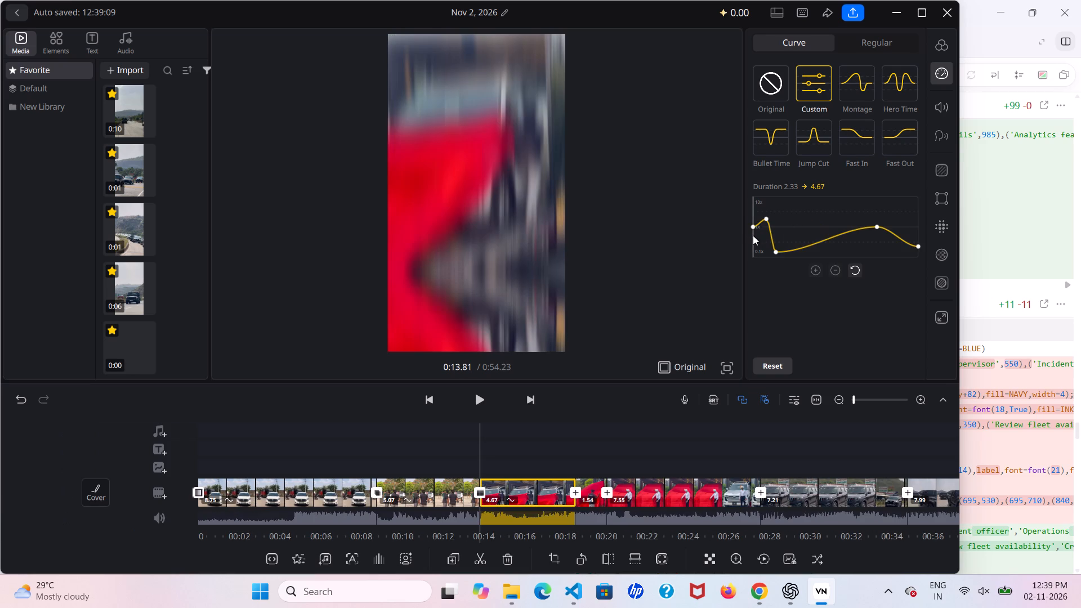
click(596, 503)
scroll(596, 503, left, 6)
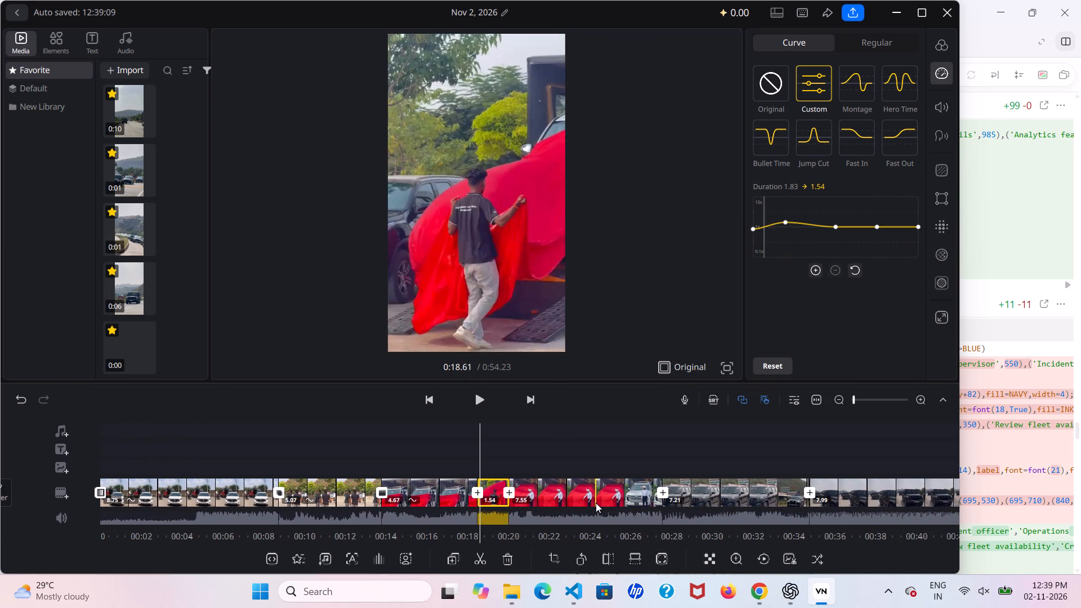
scroll(596, 503, left, 1)
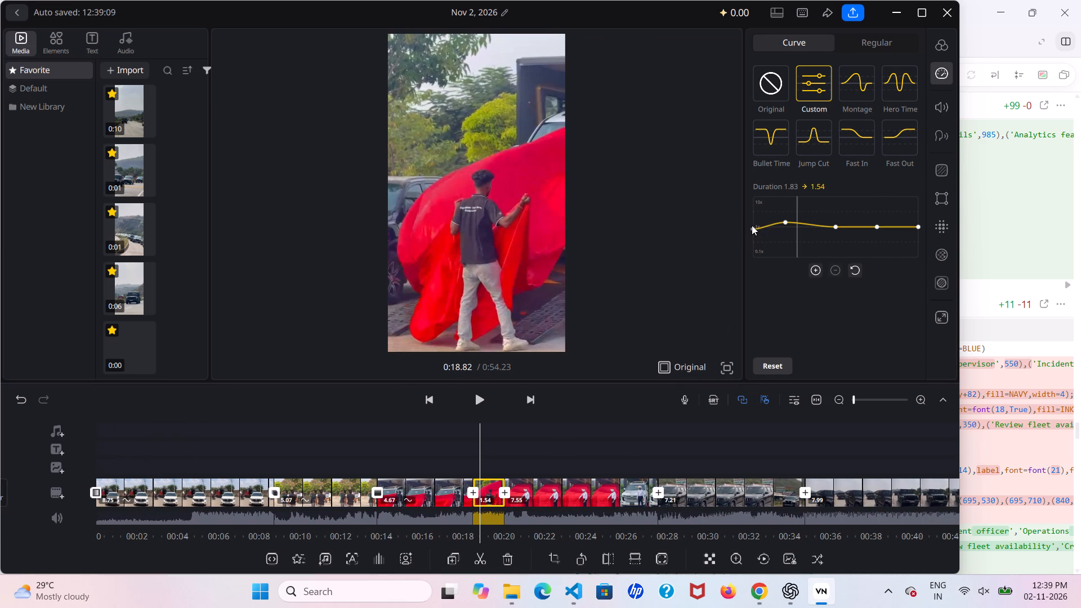
drag(754, 227, 756, 236)
Move the fourth clip's middle curve point earlier and near the slowest speed, and shift its early peak of about 2.68x earlier.
drag(841, 229, 818, 230)
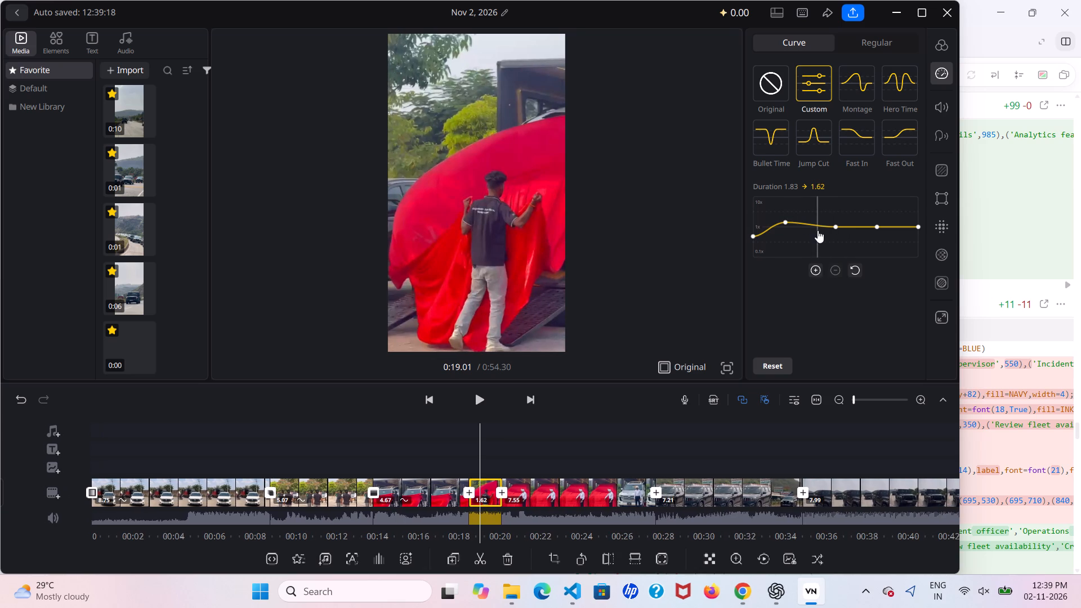
click(835, 226)
drag(835, 226, 801, 239)
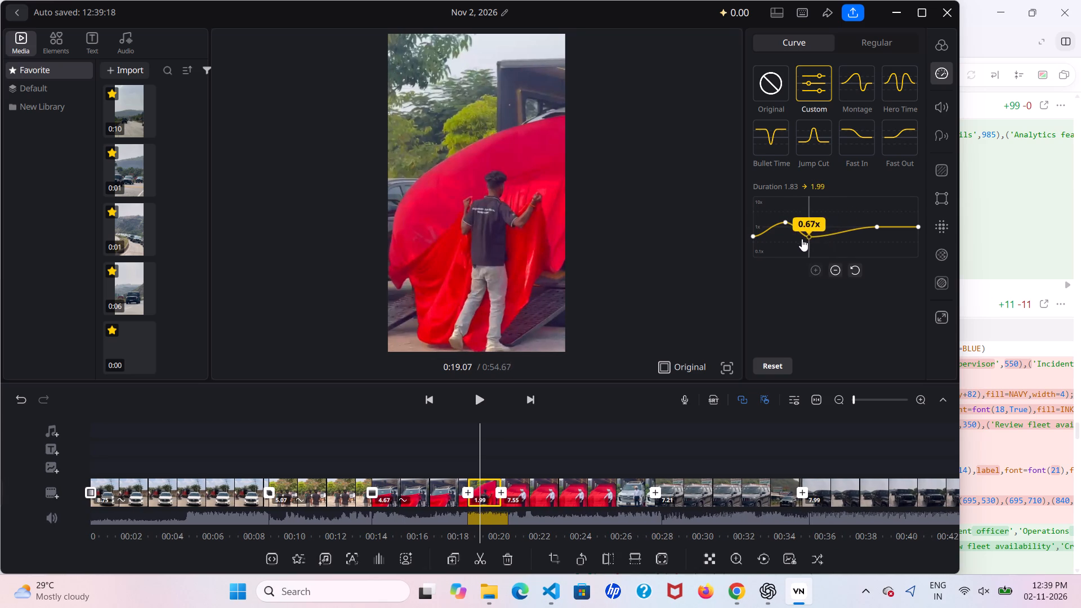
drag(801, 239, 789, 252)
drag(784, 223, 770, 222)
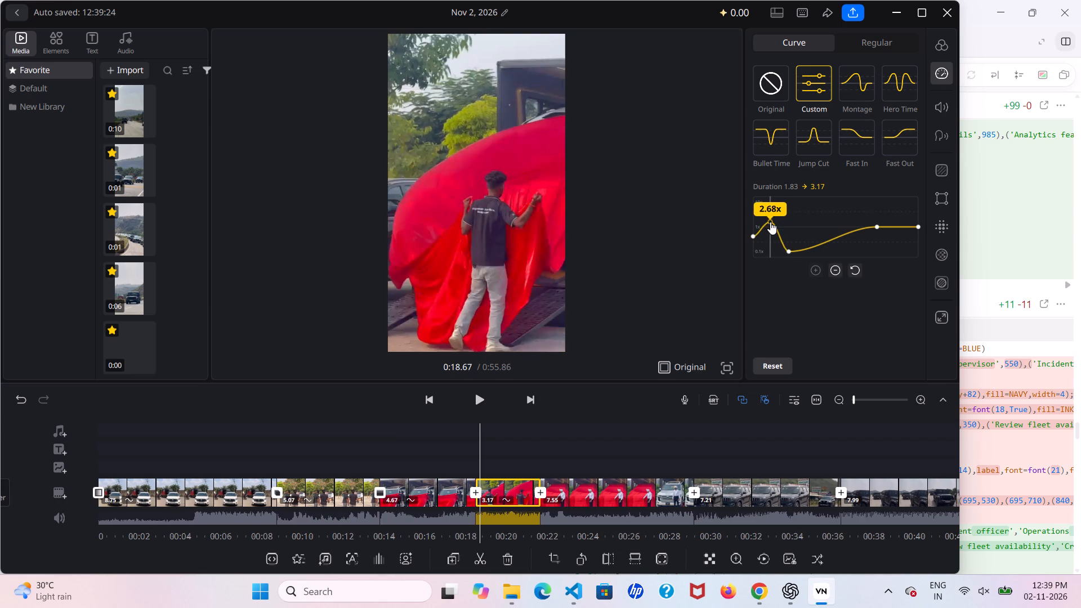
drag(770, 222, 775, 222)
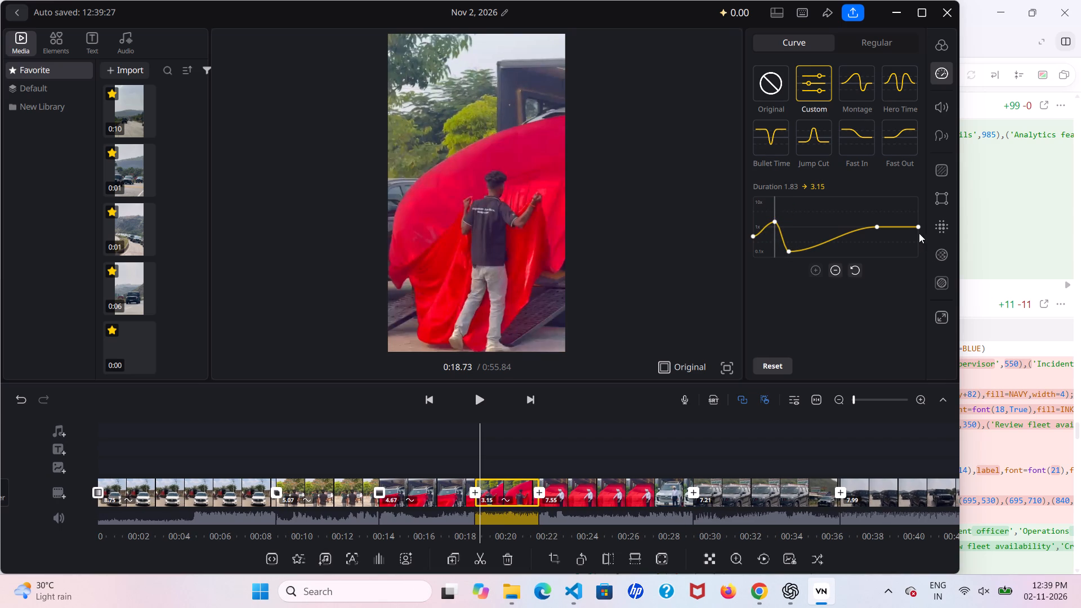
Slow the end of the fourth clip's curve, shift its fourth point earlier at 1.00x for a 3.20 s duration, and preview it.
drag(917, 229, 917, 245)
drag(877, 226, 861, 229)
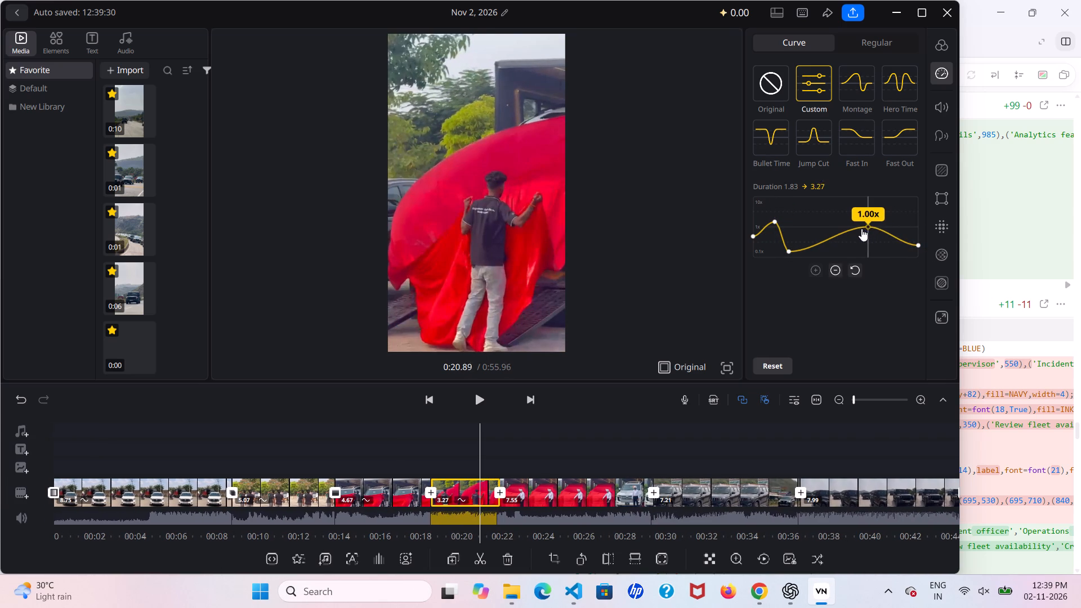
drag(861, 229, 852, 229)
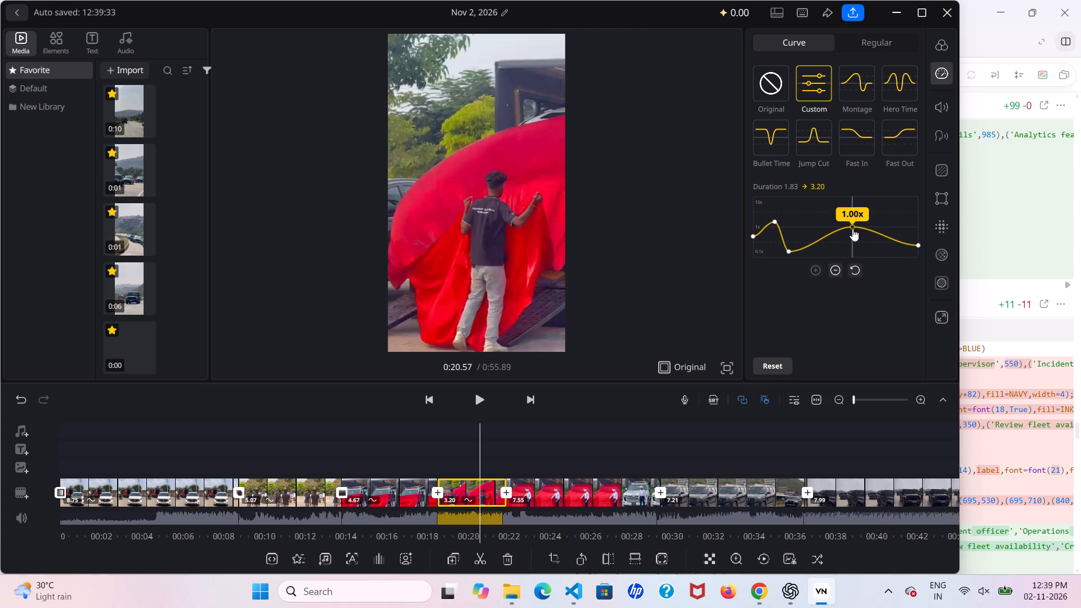
drag(852, 229, 853, 229)
scroll(501, 468, right, 1)
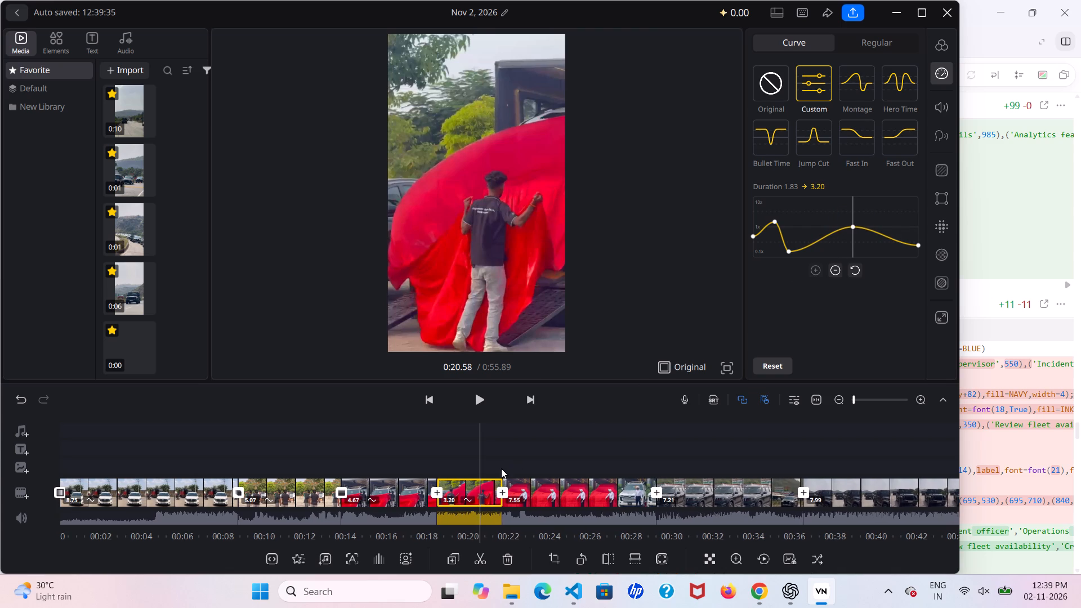
scroll(501, 468, right, 3)
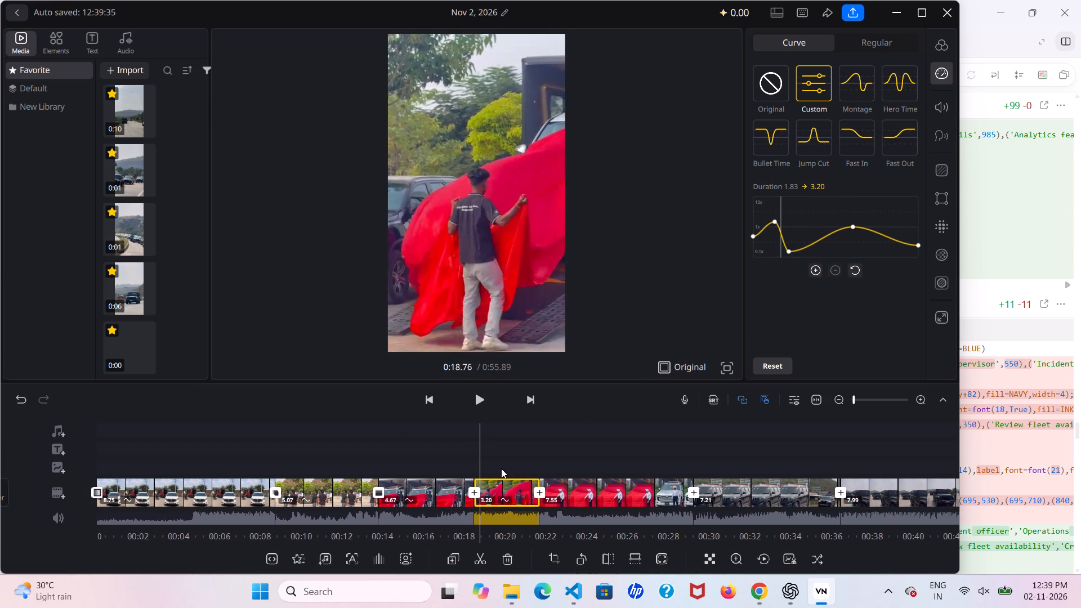
scroll(501, 468, right, 1)
click(474, 400)
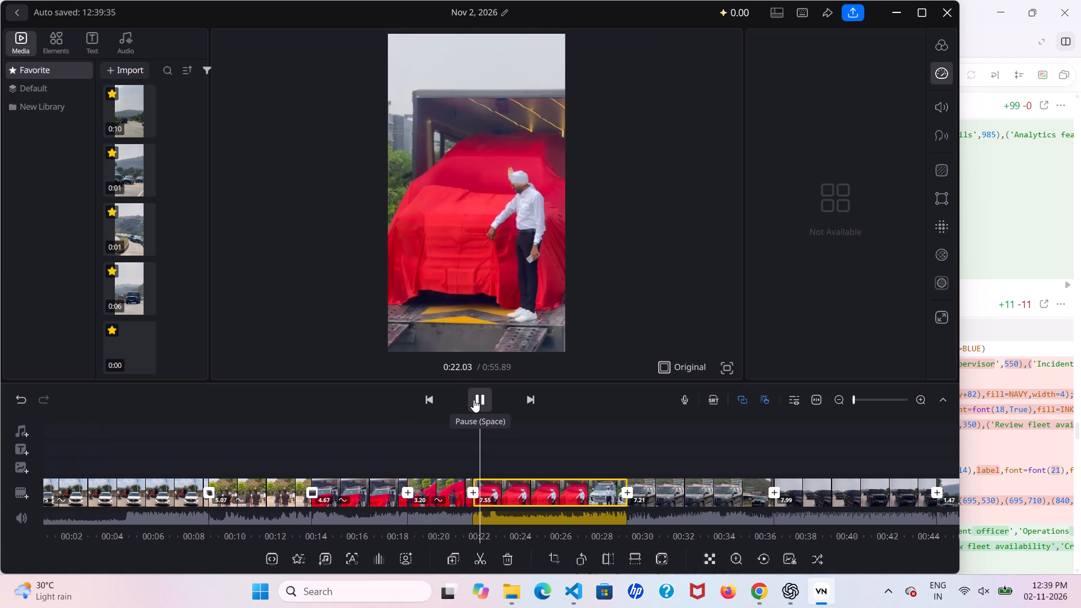
Add a downward Slide transition with a 0.8 duration between the third and fourth clips.
scroll(438, 483, right, 3)
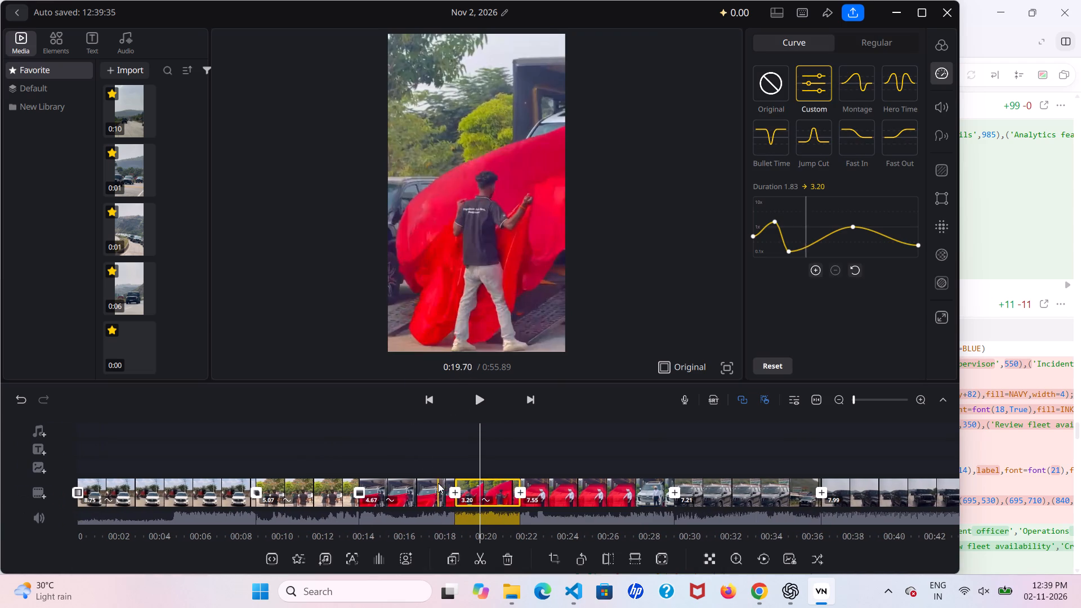
scroll(438, 483, right, 1)
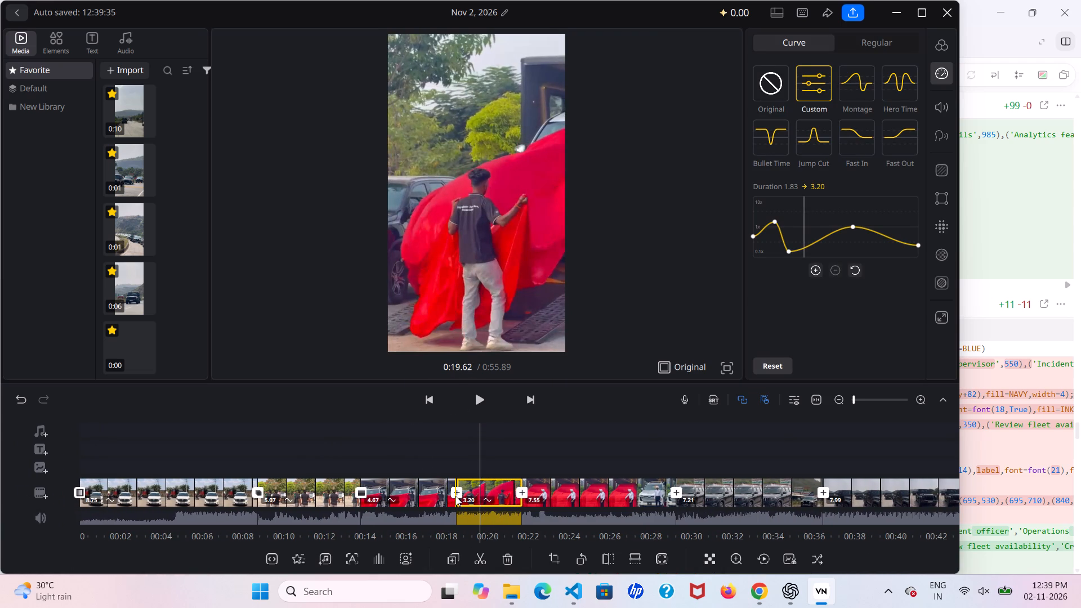
click(455, 496)
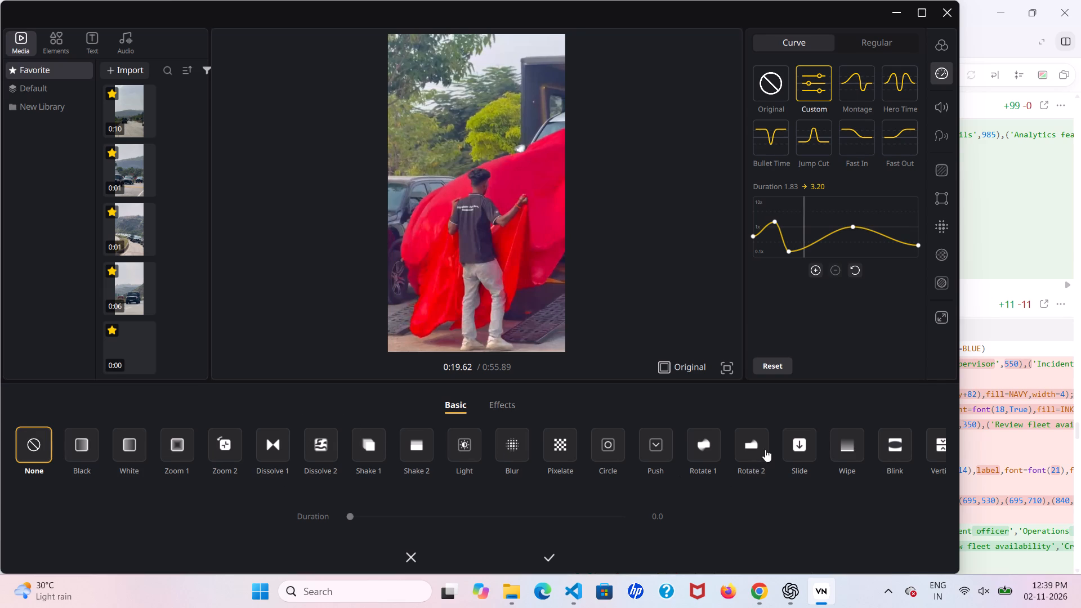
click(810, 455)
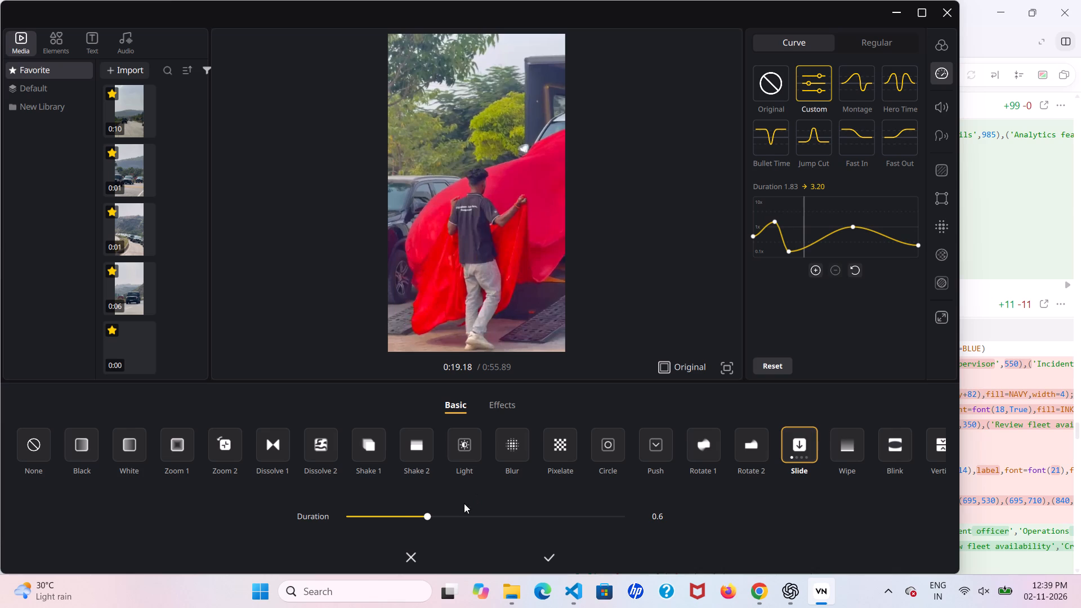
click(448, 516)
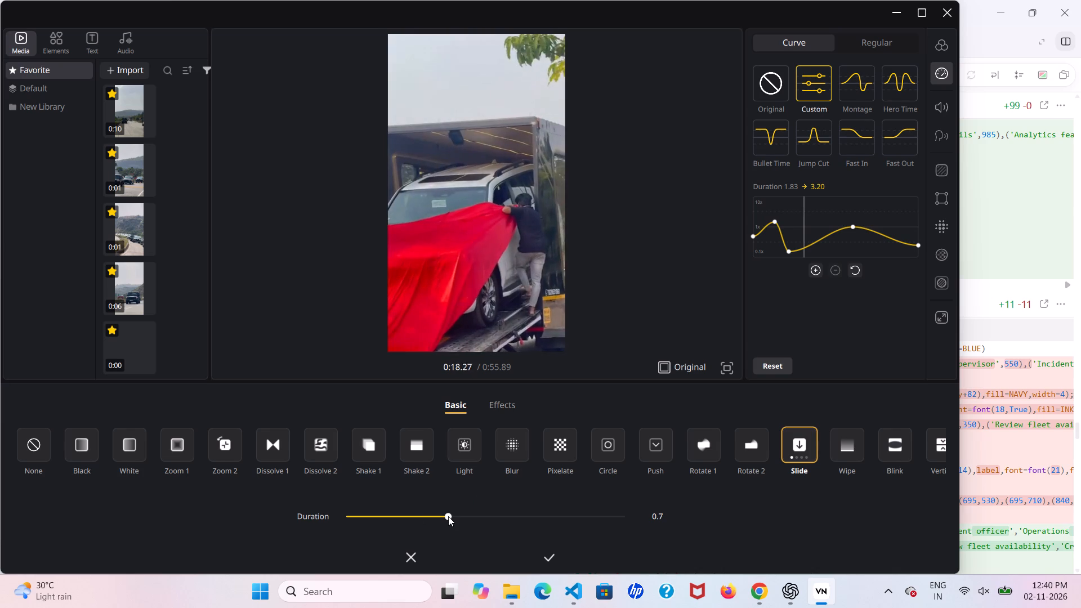
click(475, 519)
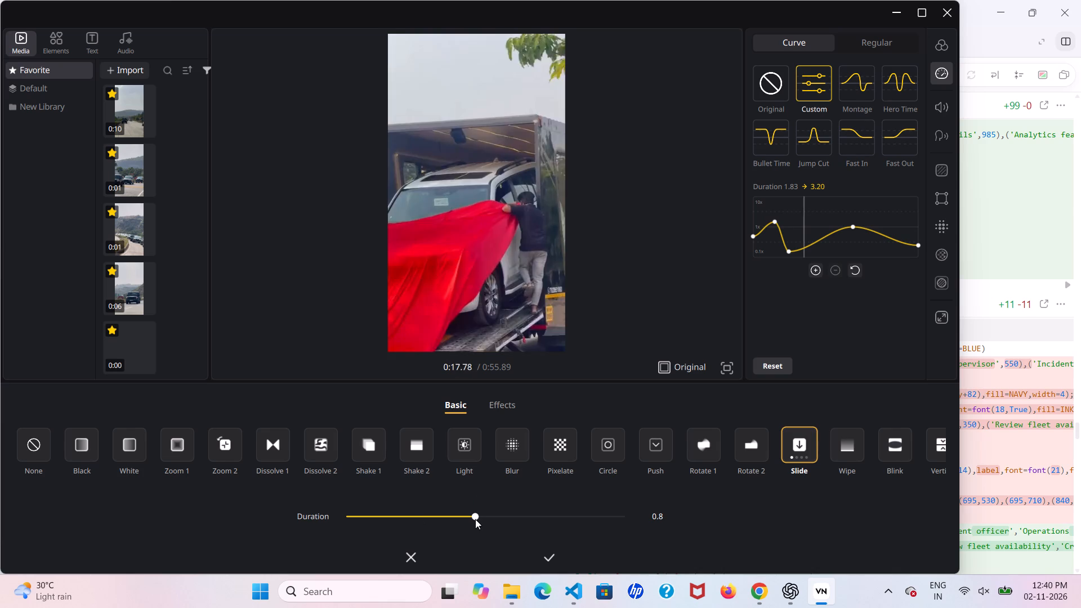
Compare Wipe, Push and other Slide directions between the third and fourth clips, and apply a downward Slide with a 0.6 duration.
click(851, 440)
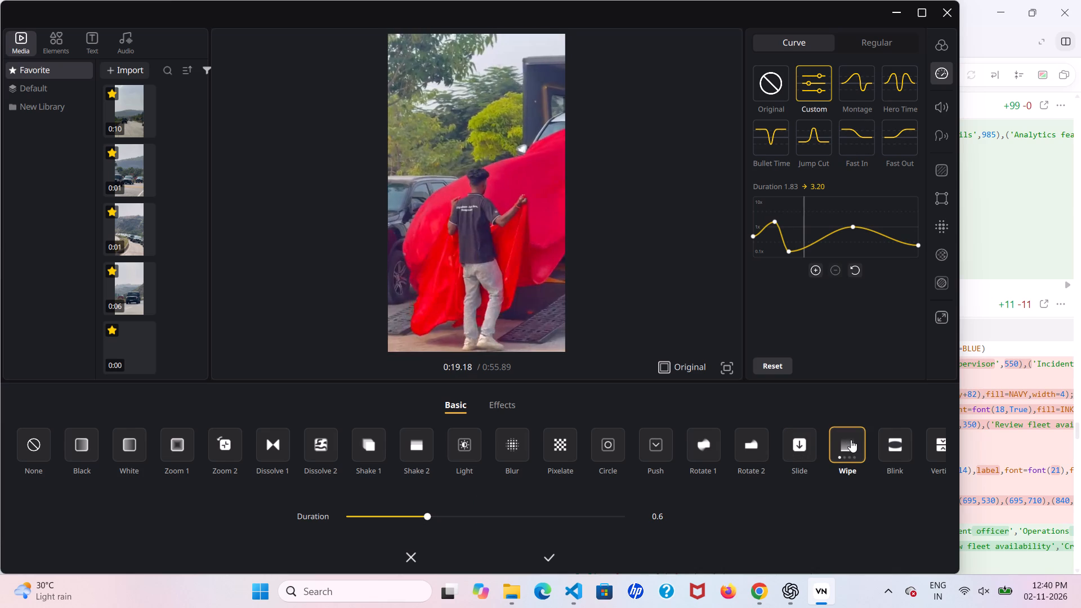
click(794, 436)
click(658, 449)
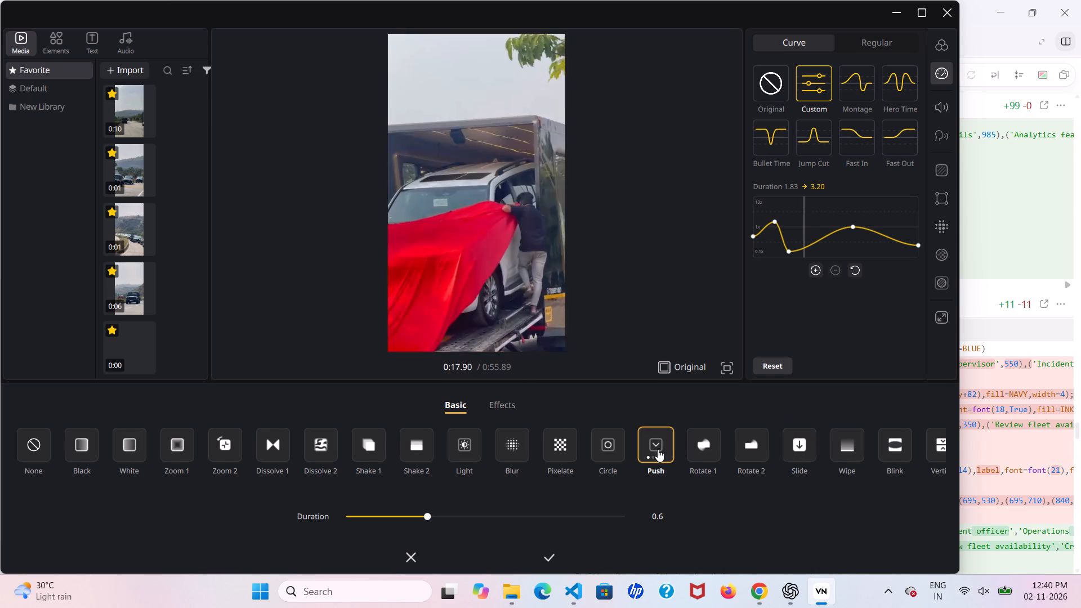
click(791, 453)
click(791, 453)
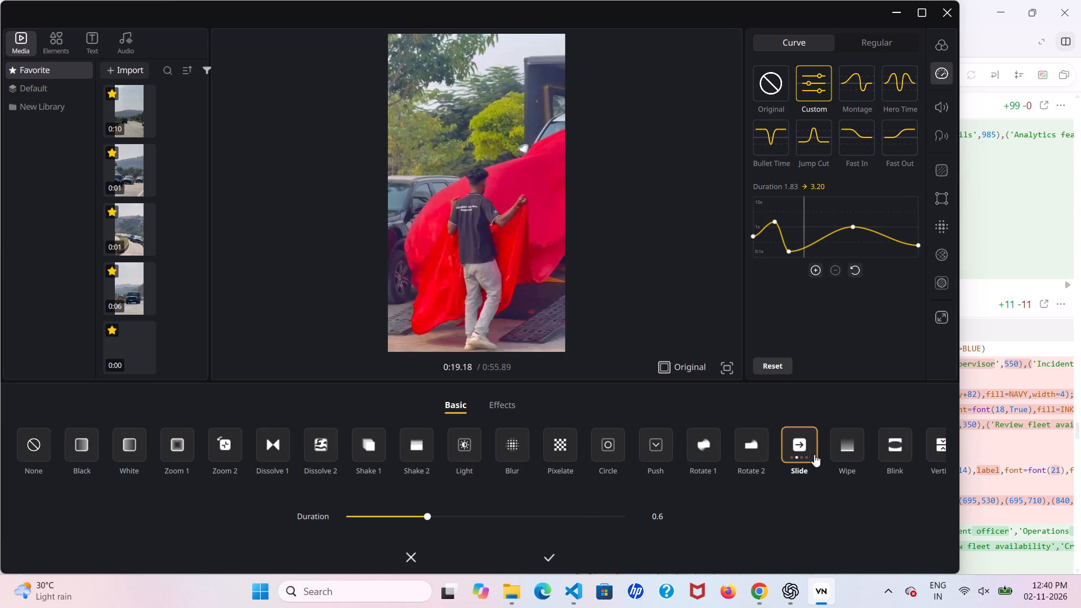
click(796, 454)
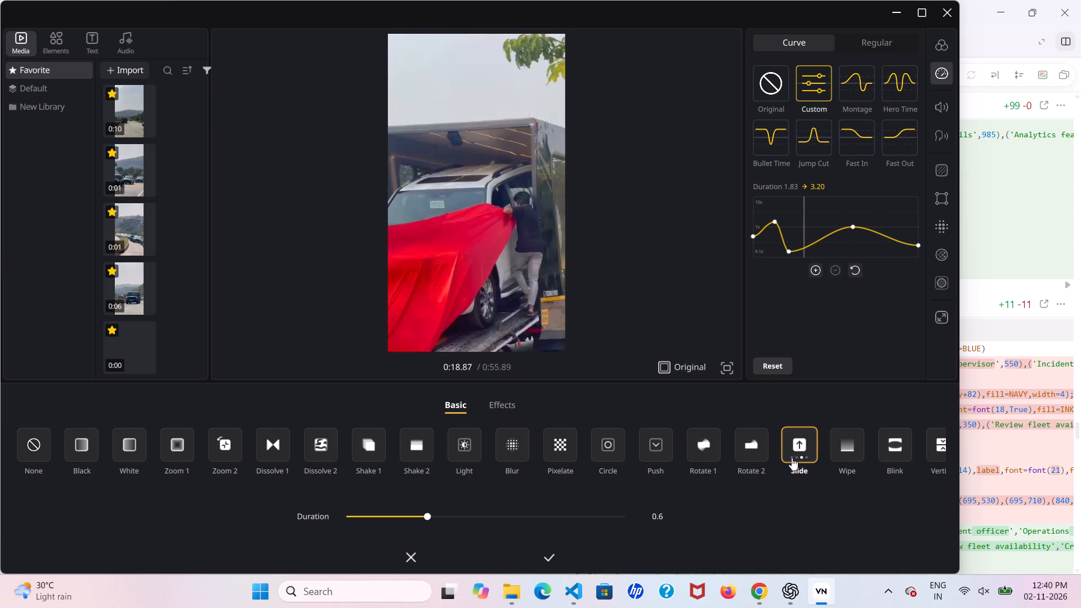
click(807, 457)
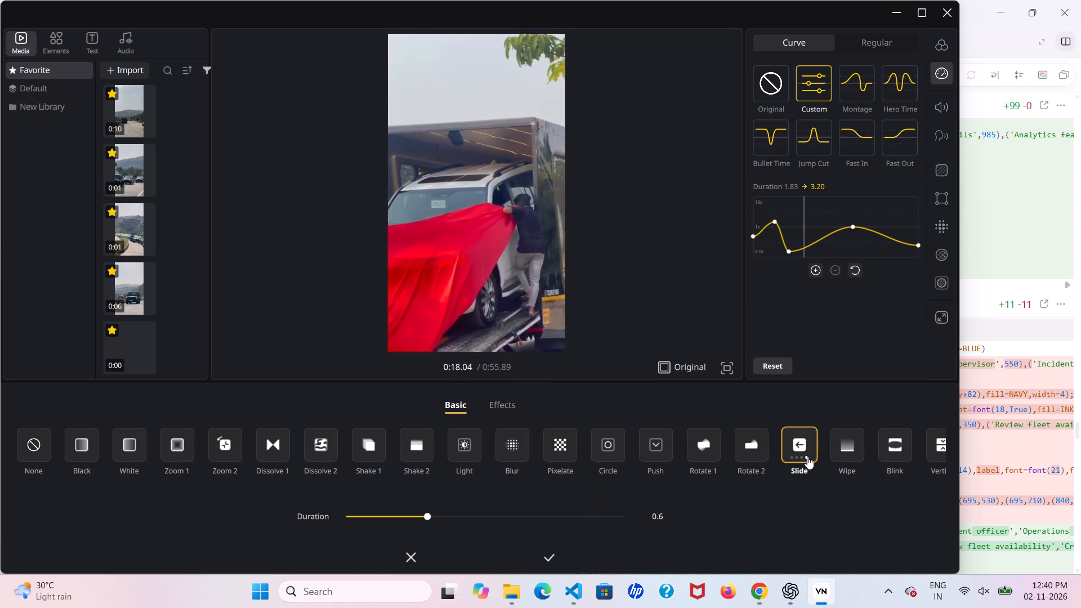
click(791, 458)
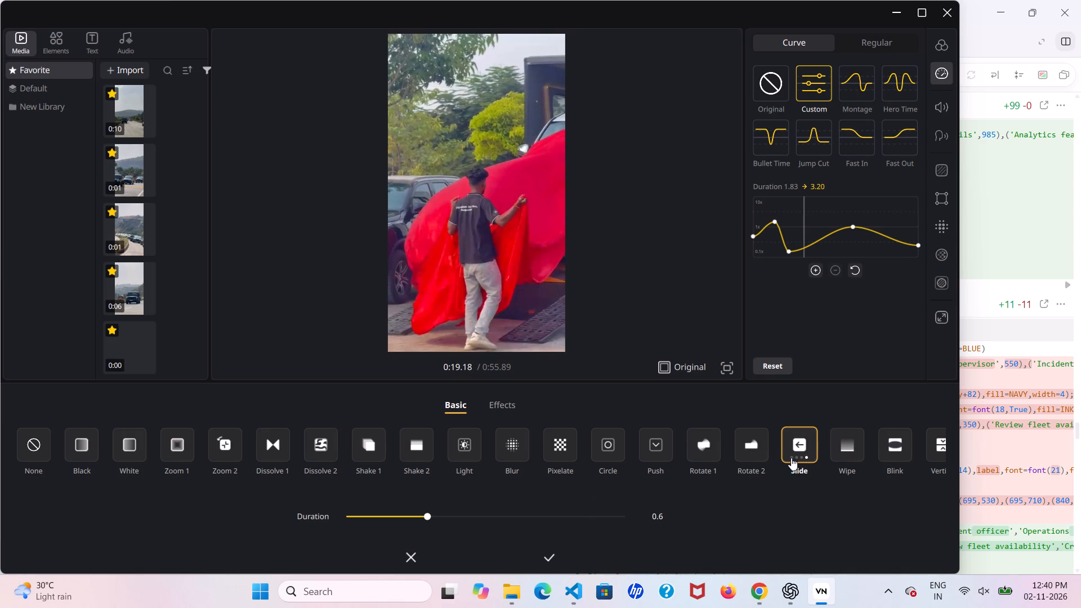
click(548, 543)
click(559, 568)
click(551, 564)
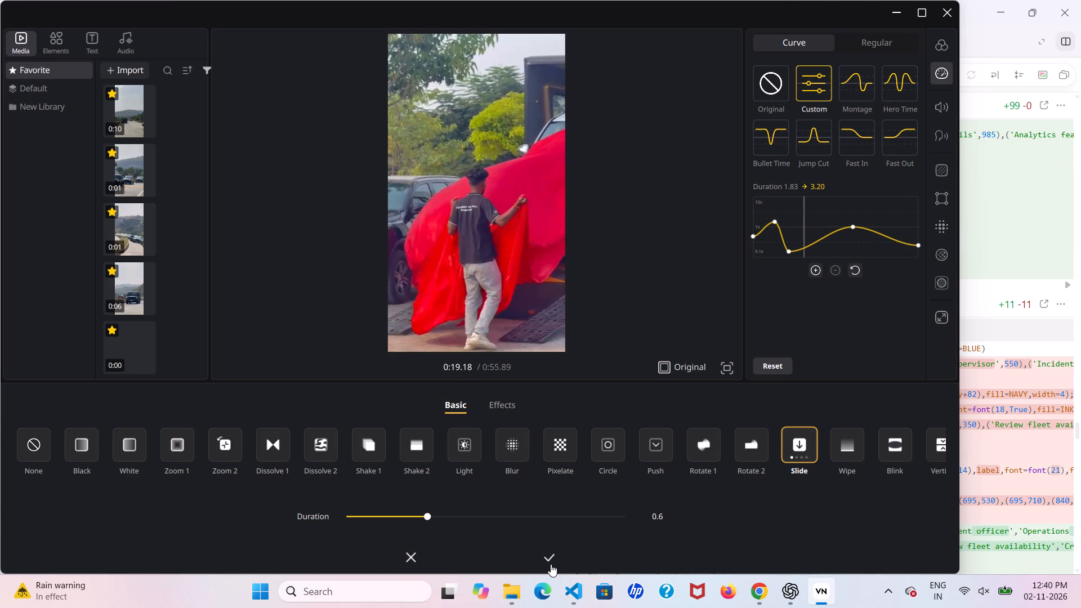
Add a Shake 2 transition with a 0.8 duration between the fourth and fifth clips.
scroll(541, 497, left, 2)
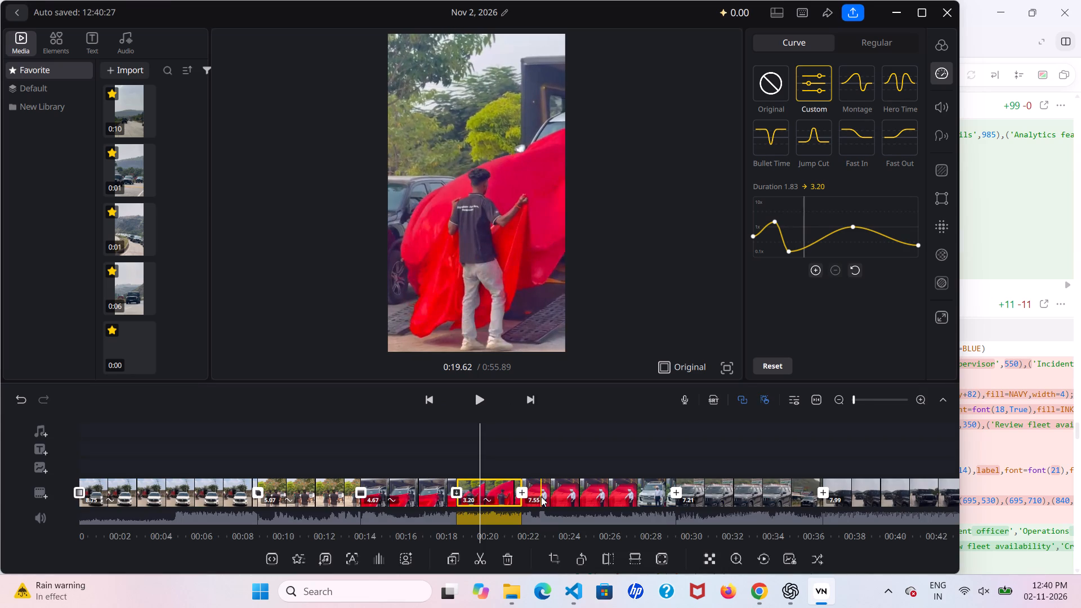
scroll(541, 497, left, 5)
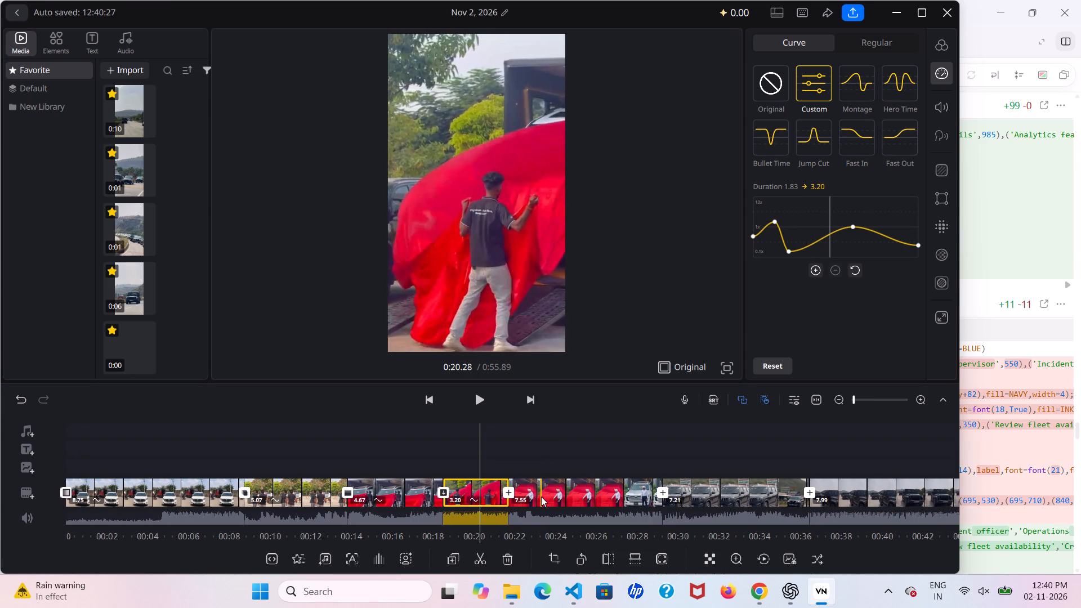
scroll(541, 497, left, 4)
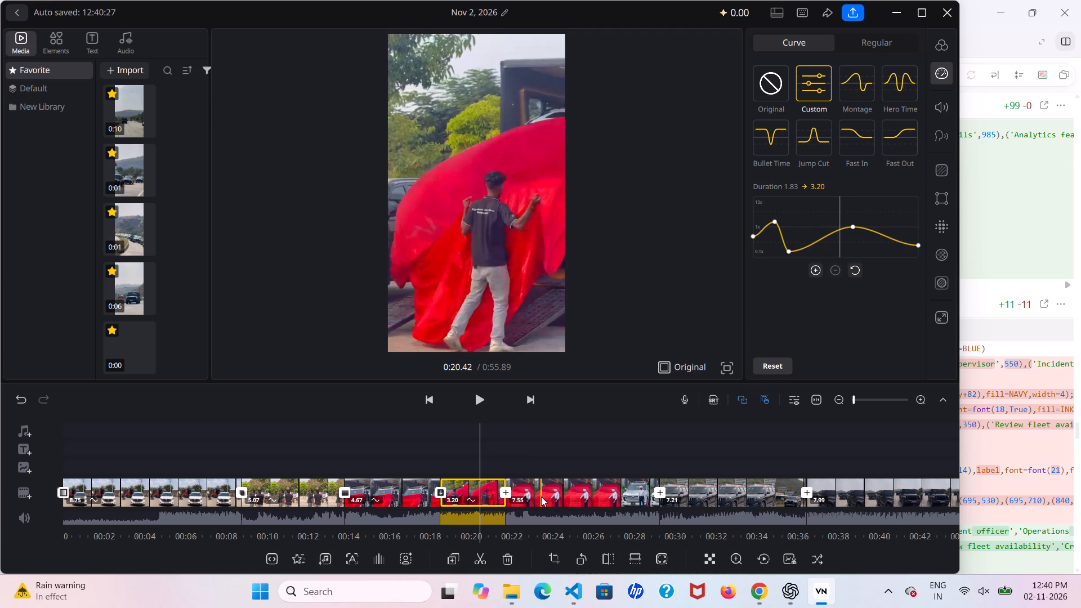
scroll(541, 497, left, 3)
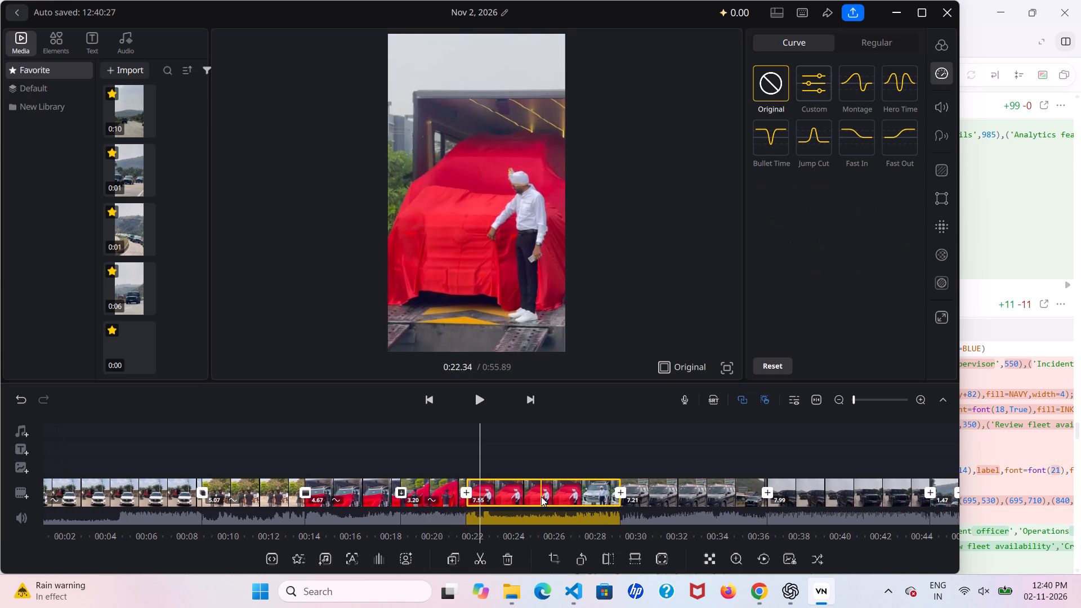
scroll(541, 497, left, 2)
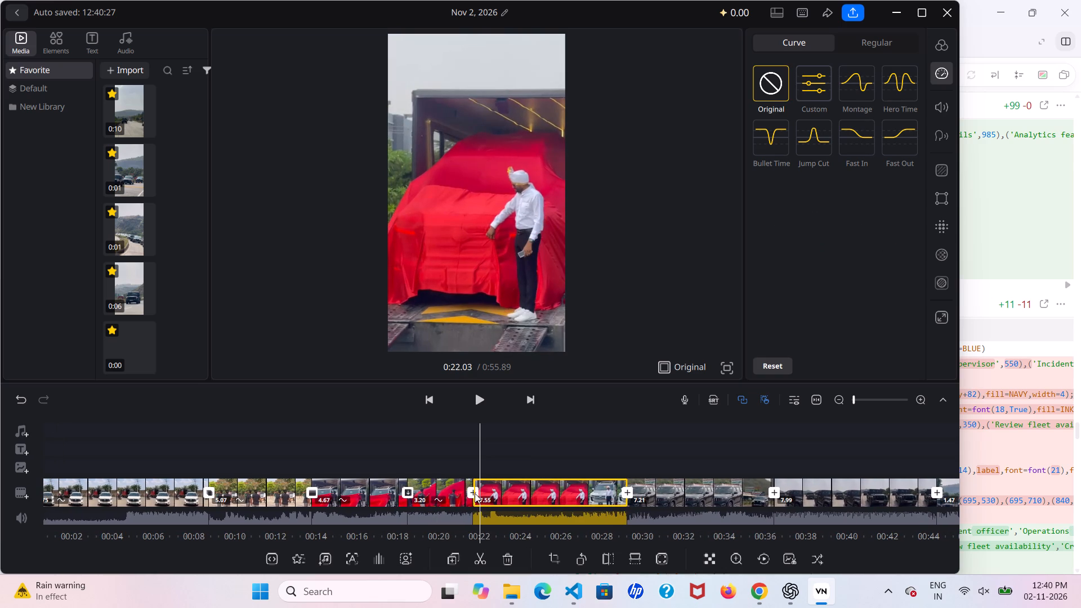
click(475, 493)
click(475, 493)
double_click(475, 493)
scroll(763, 448, left, 12)
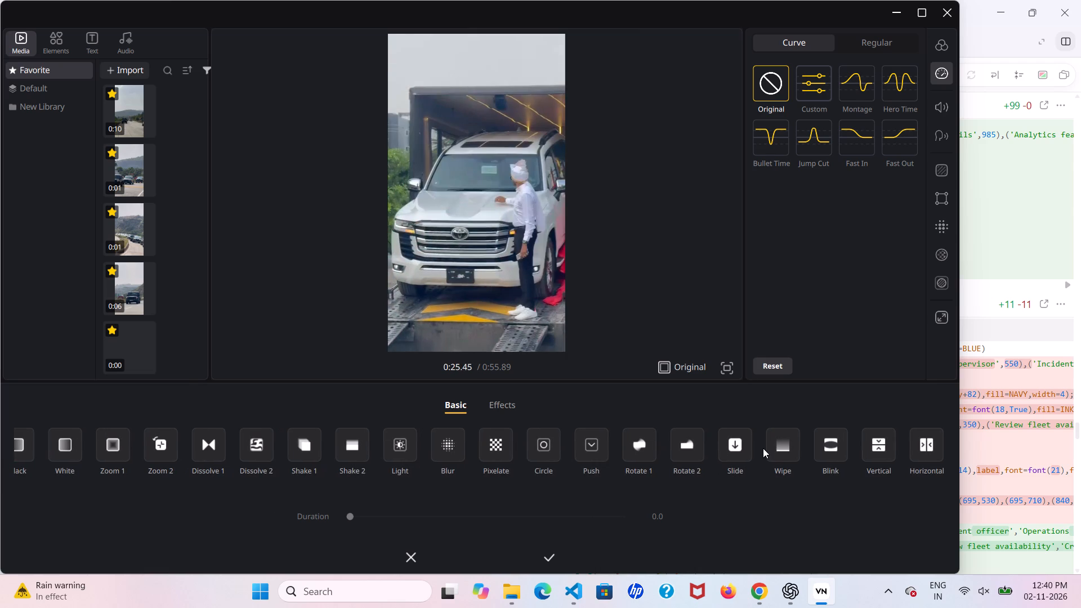
scroll(763, 448, left, 10)
scroll(763, 448, right, 19)
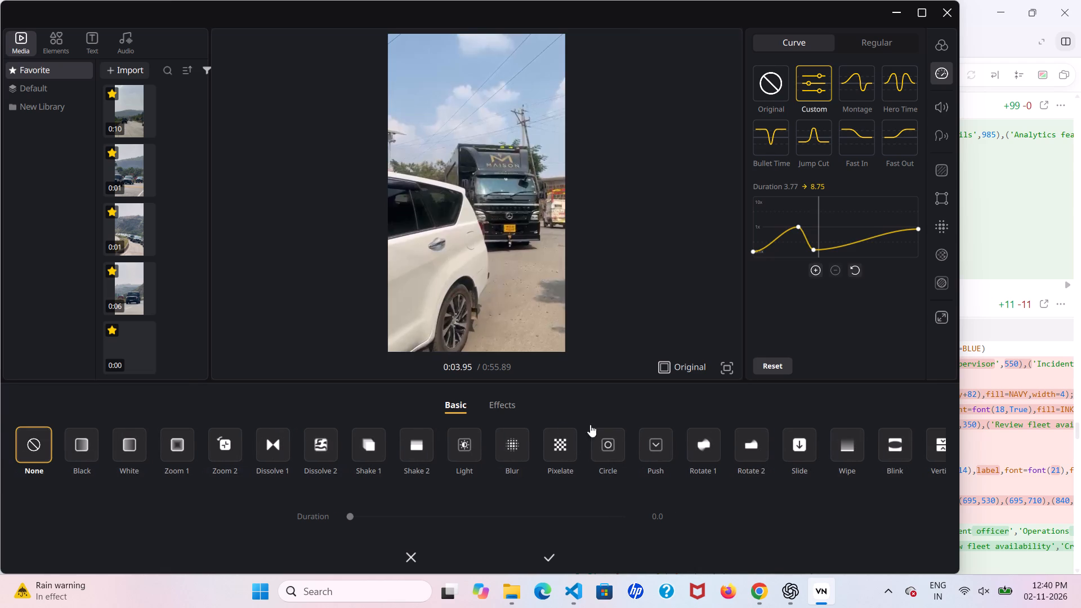
click(425, 451)
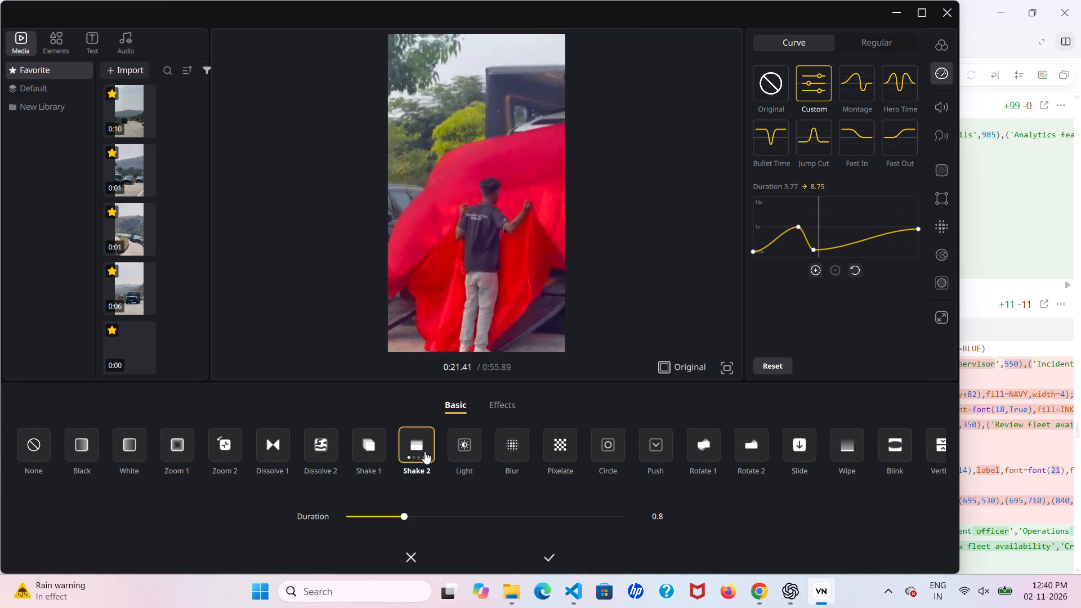
click(552, 554)
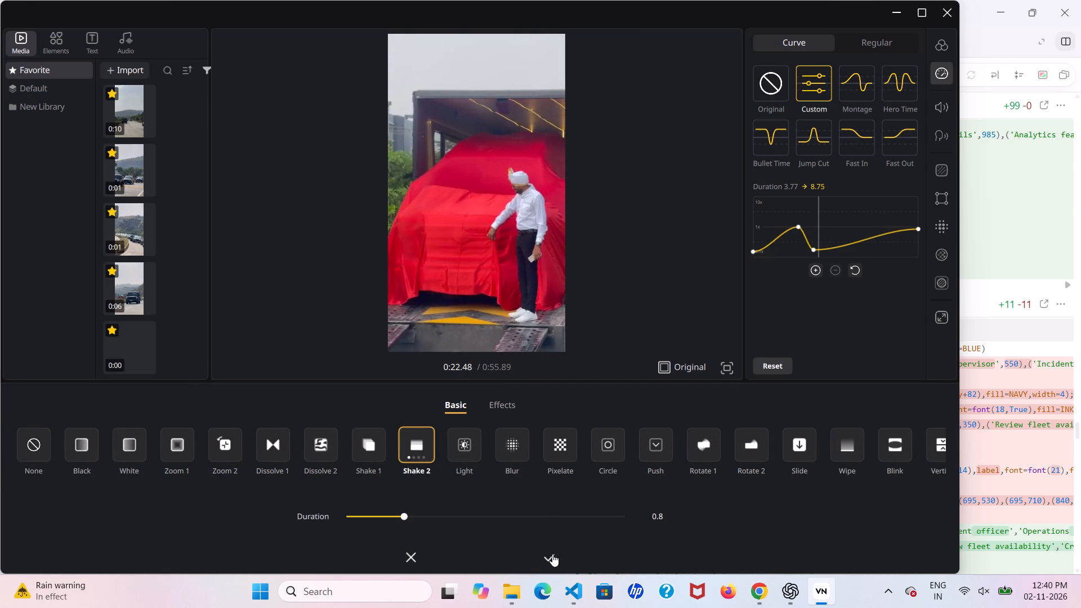
Give the fifth clip (red-covered SUV) a Custom speed curve with its second point raised and moved near the start, for a 5.78 s duration.
scroll(658, 488, left, 20)
scroll(658, 488, left, 2)
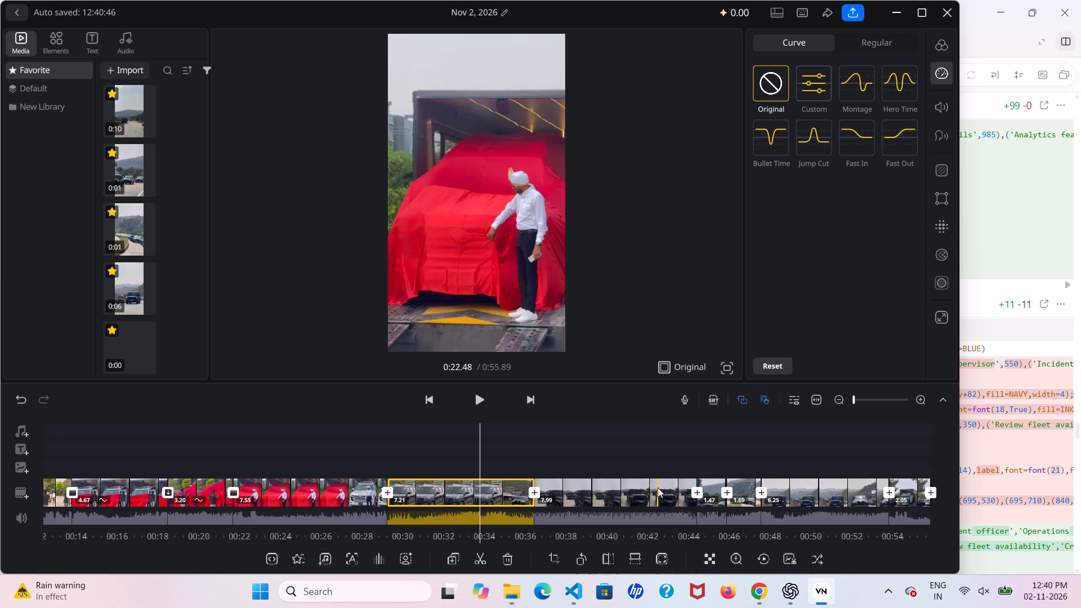
scroll(658, 488, left, 1)
scroll(658, 488, right, 7)
scroll(658, 488, left, 1)
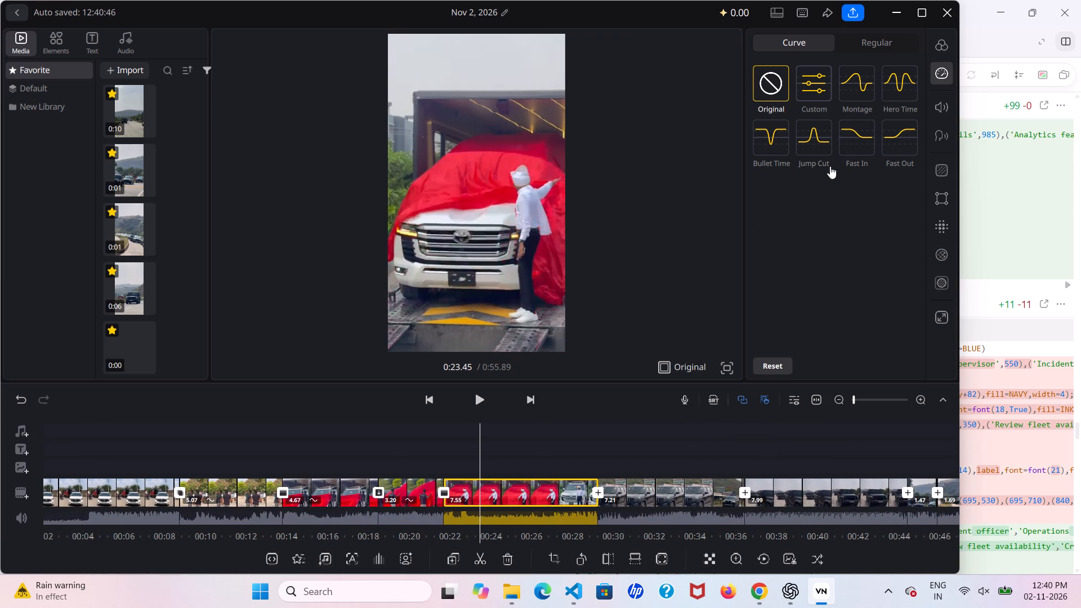
click(816, 86)
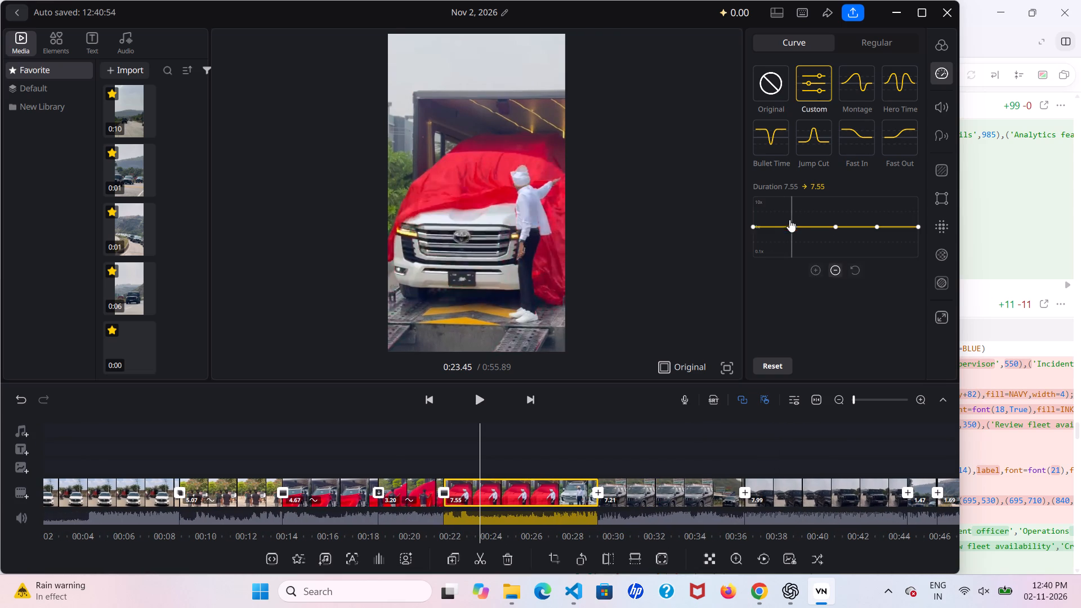
drag(791, 224, 761, 217)
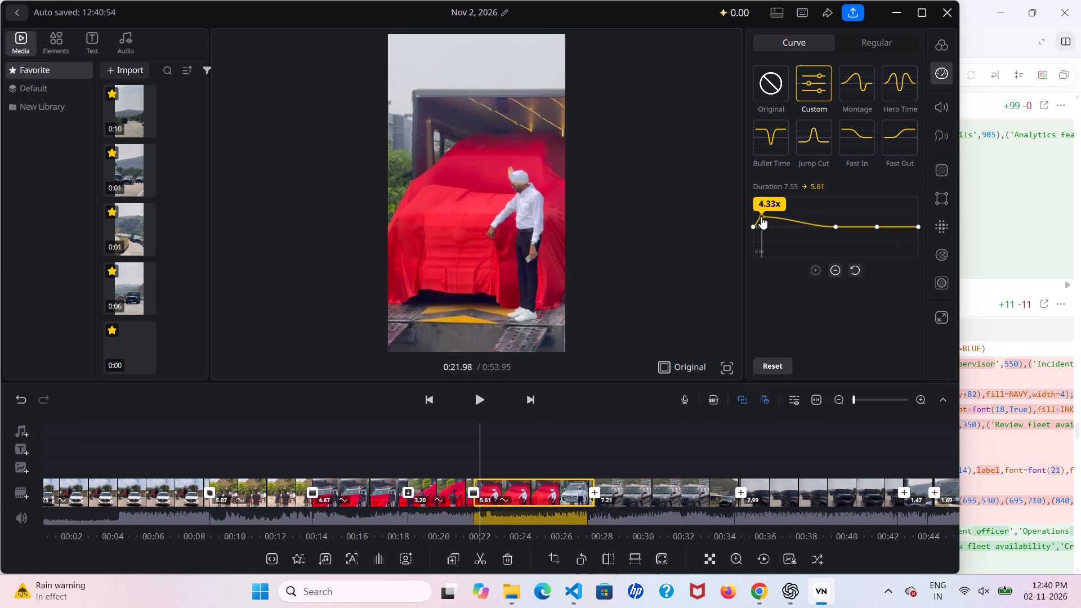
drag(761, 217, 765, 219)
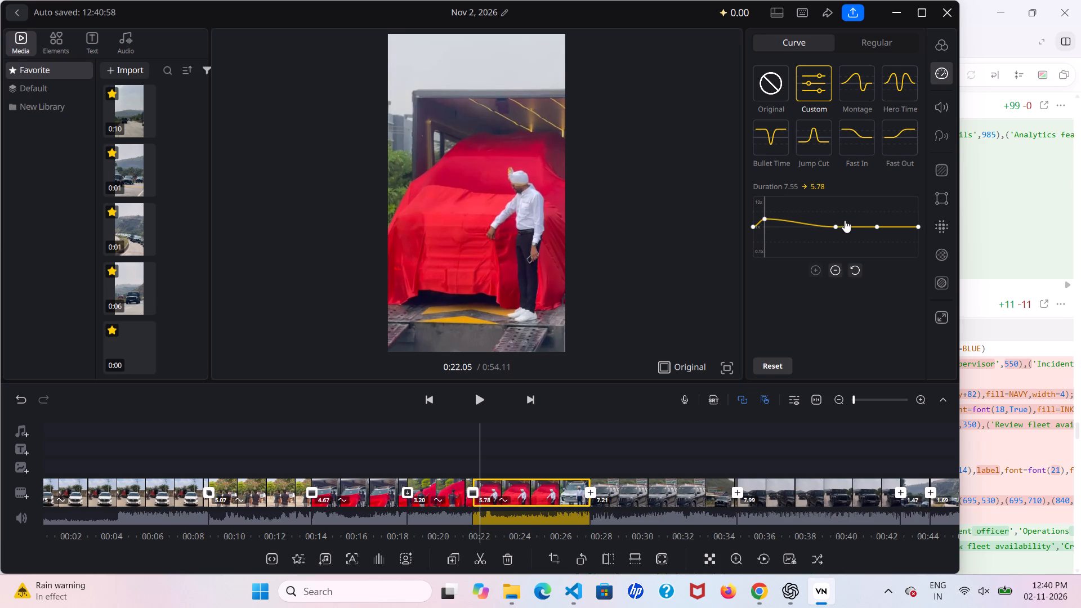
Move the fifth clip's middle curve point early and near the slowest speed, and lower the curve's start to about 0.91x.
drag(838, 226, 771, 251)
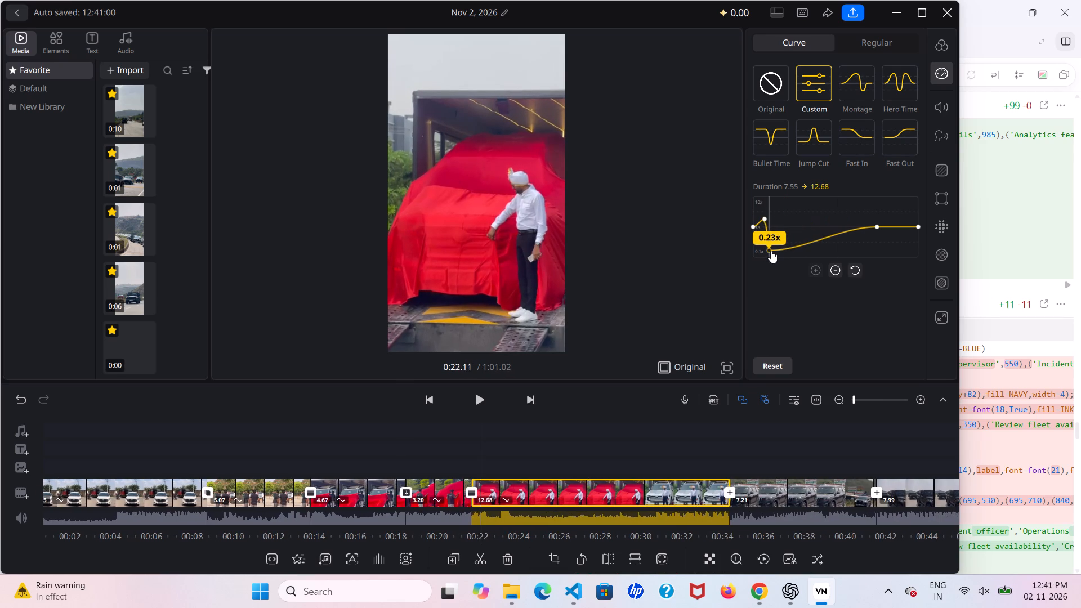
drag(771, 251, 771, 253)
click(751, 226)
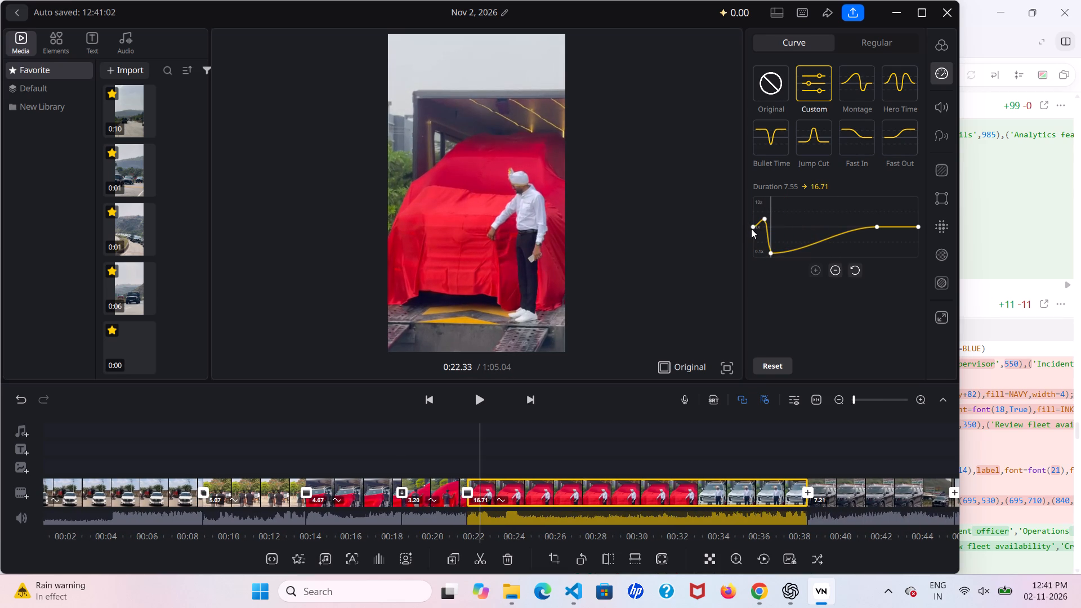
drag(754, 226, 753, 231)
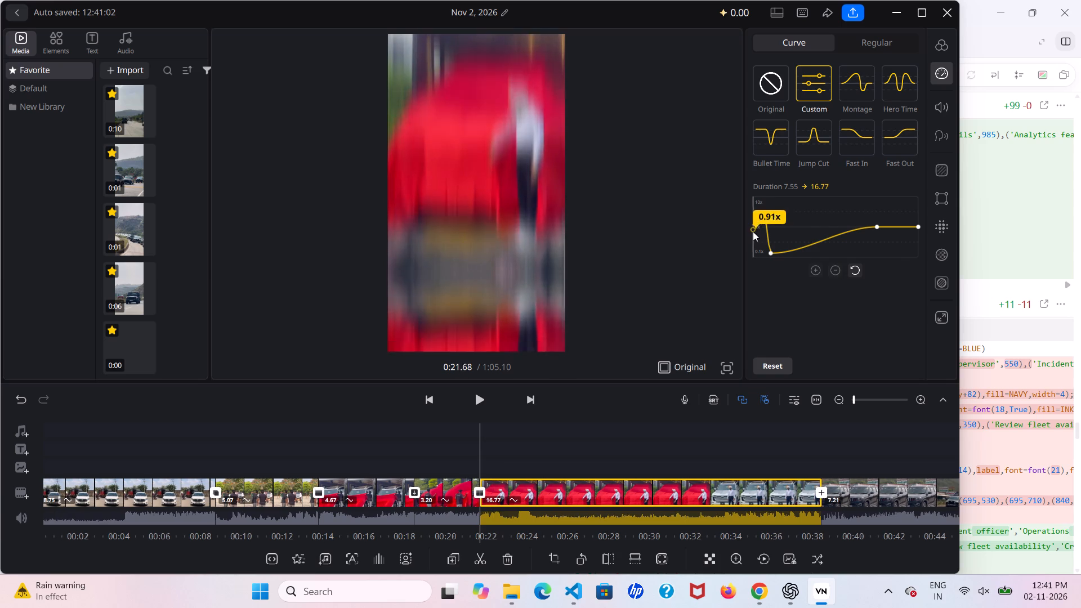
drag(753, 231, 753, 232)
Slow the end of the fifth clip's curve below 0.52x and shift its fourth point earlier at 1.00x for a 15.53 s duration.
scroll(619, 486, left, 1)
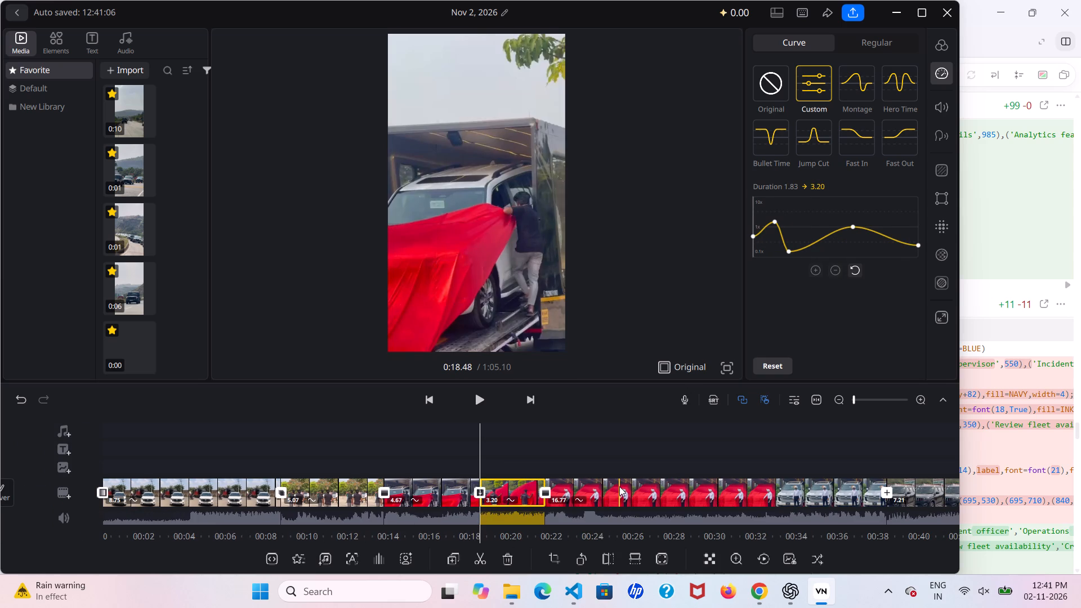
scroll(619, 486, left, 6)
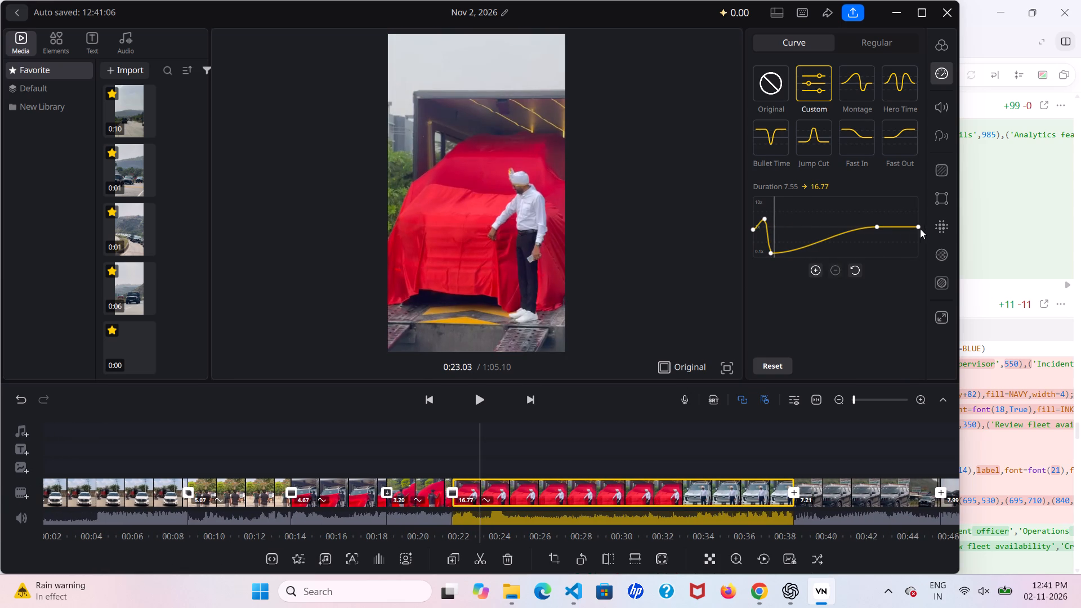
drag(918, 227, 917, 242)
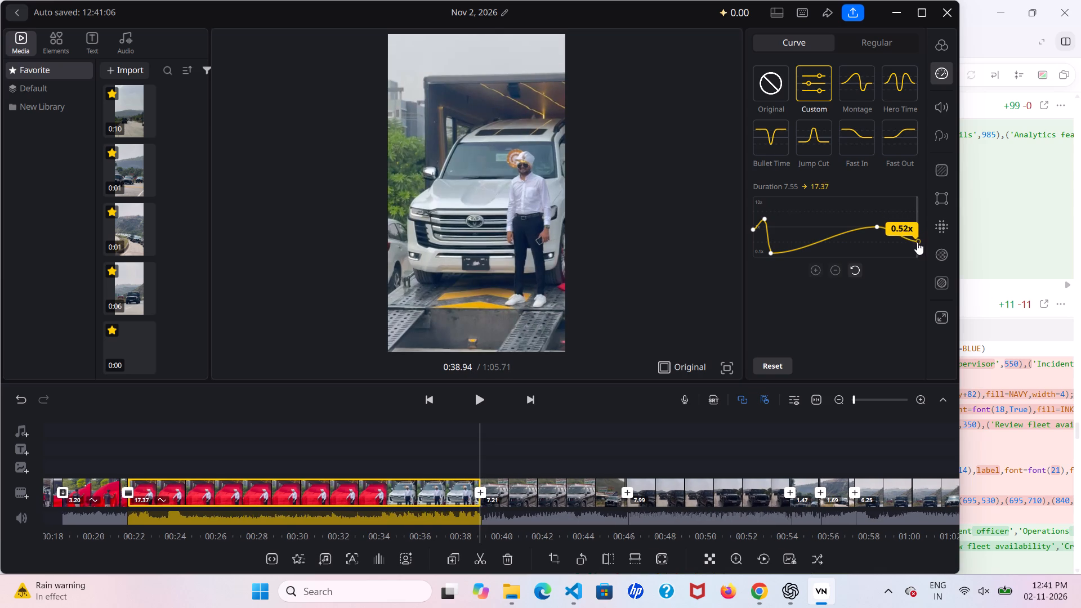
drag(917, 242, 917, 245)
scroll(910, 241, left, 1)
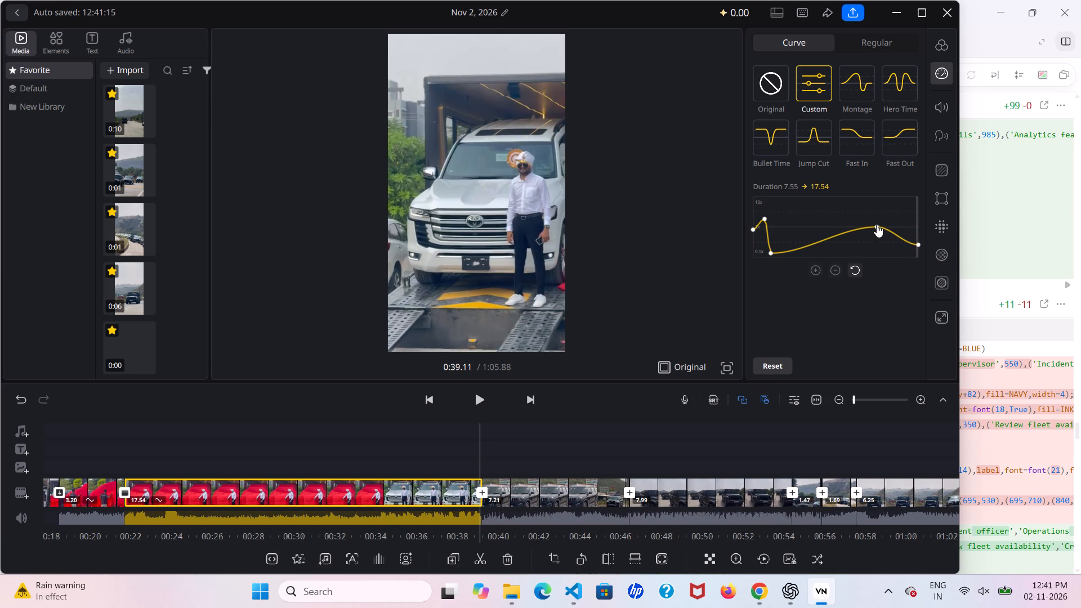
drag(875, 228, 850, 228)
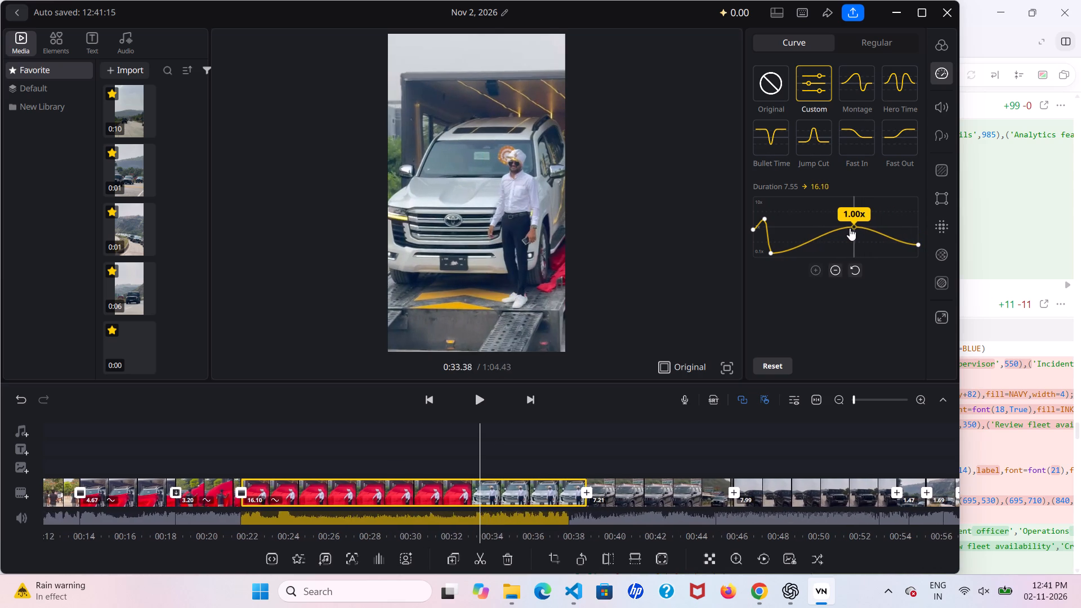
drag(850, 228, 843, 229)
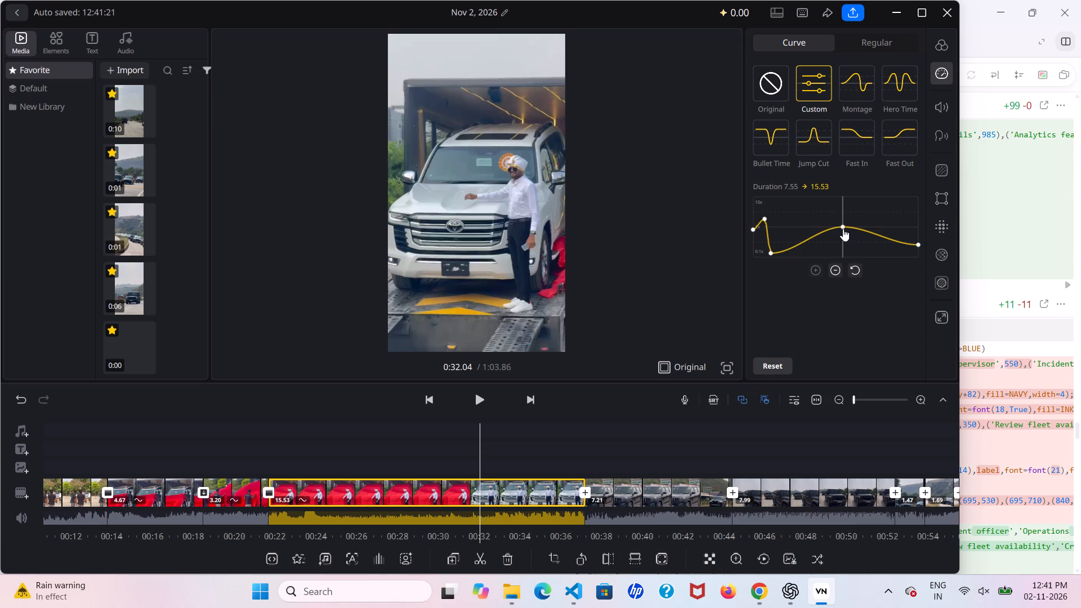
Scrub back and forth through the fifth clip to examine the pacing of the cloth reveal.
scroll(659, 414, left, 2)
scroll(462, 512, right, 4)
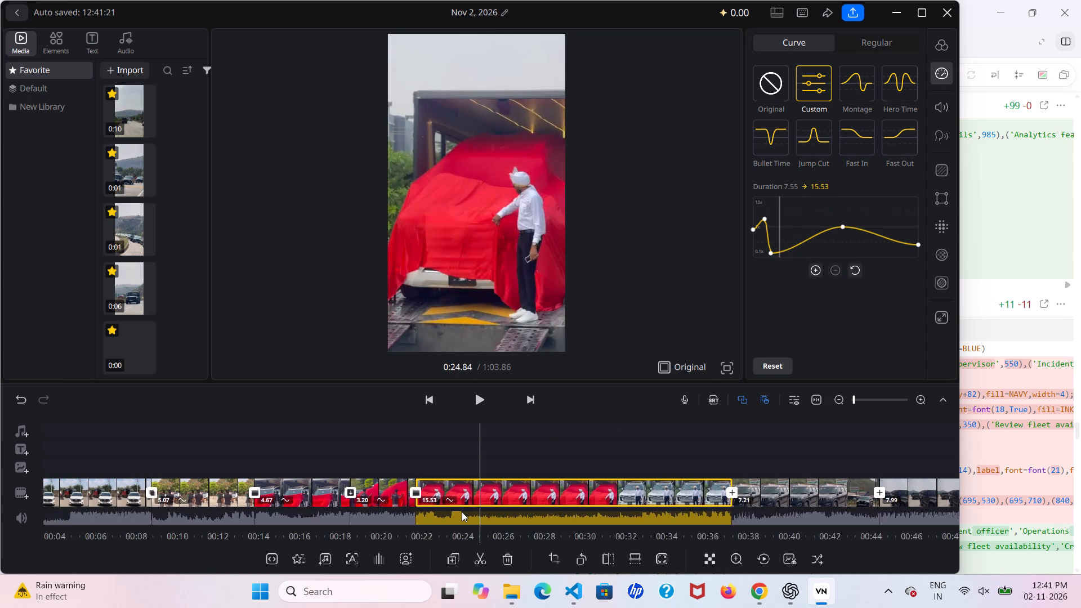
scroll(462, 512, left, 1)
scroll(462, 512, right, 1)
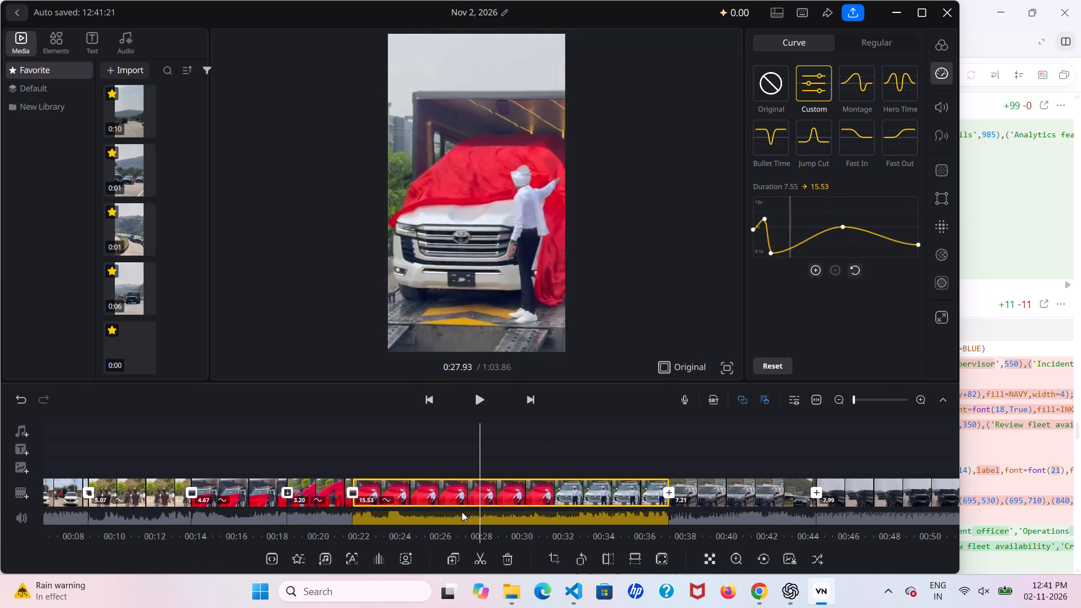
scroll(462, 512, right, 4)
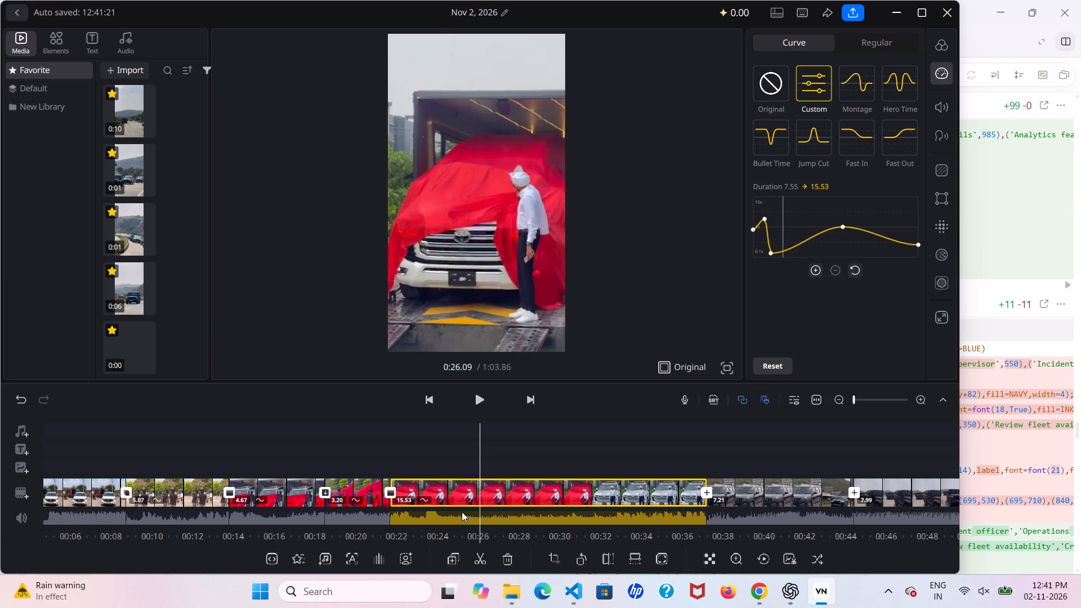
scroll(462, 512, right, 3)
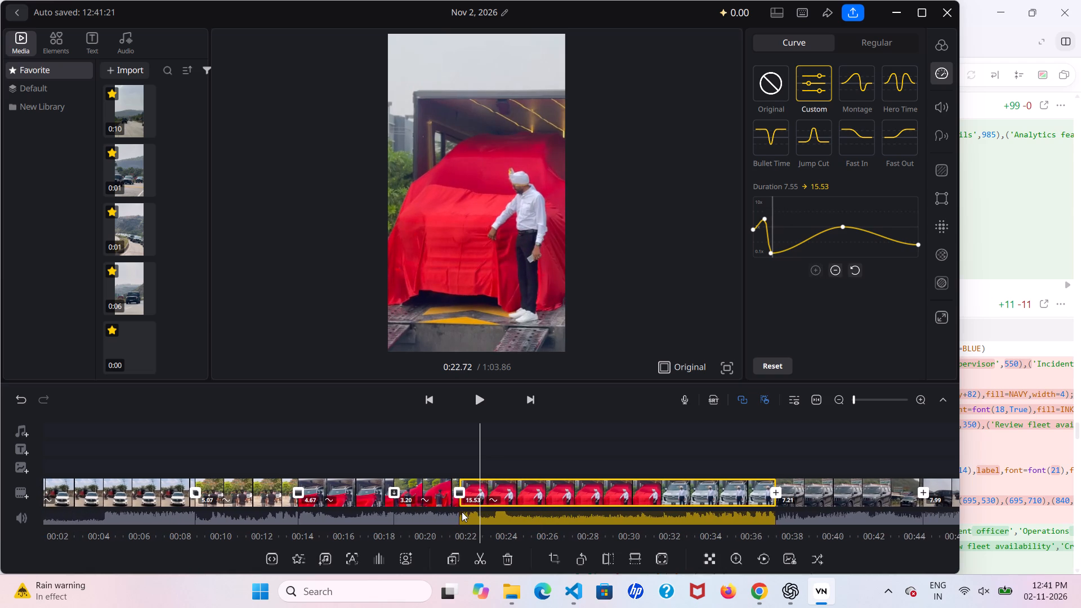
scroll(462, 512, right, 1)
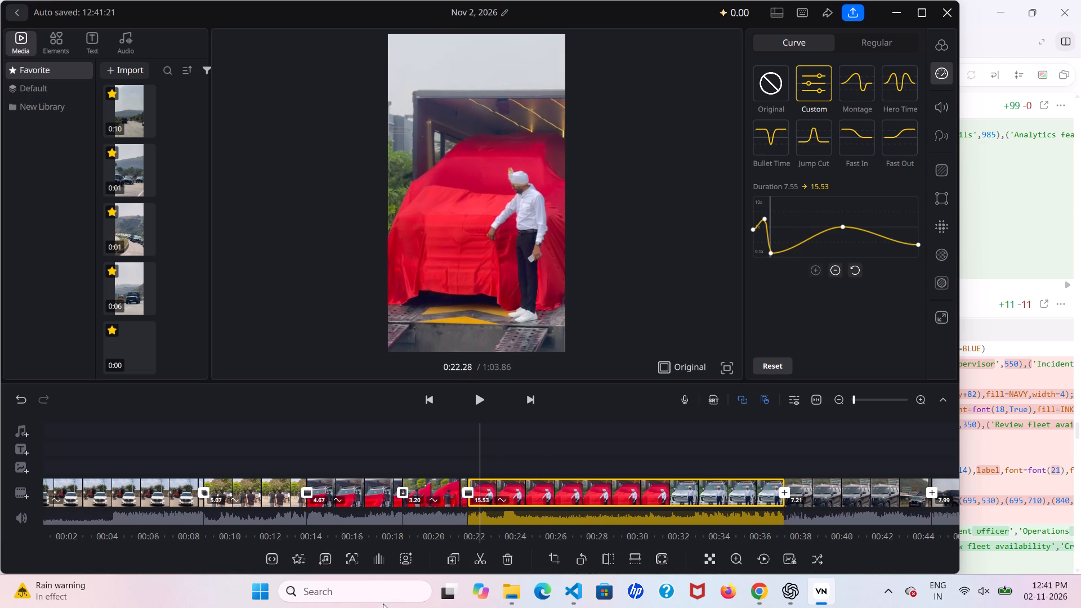
Launch the Kuro app.
click(376, 601)
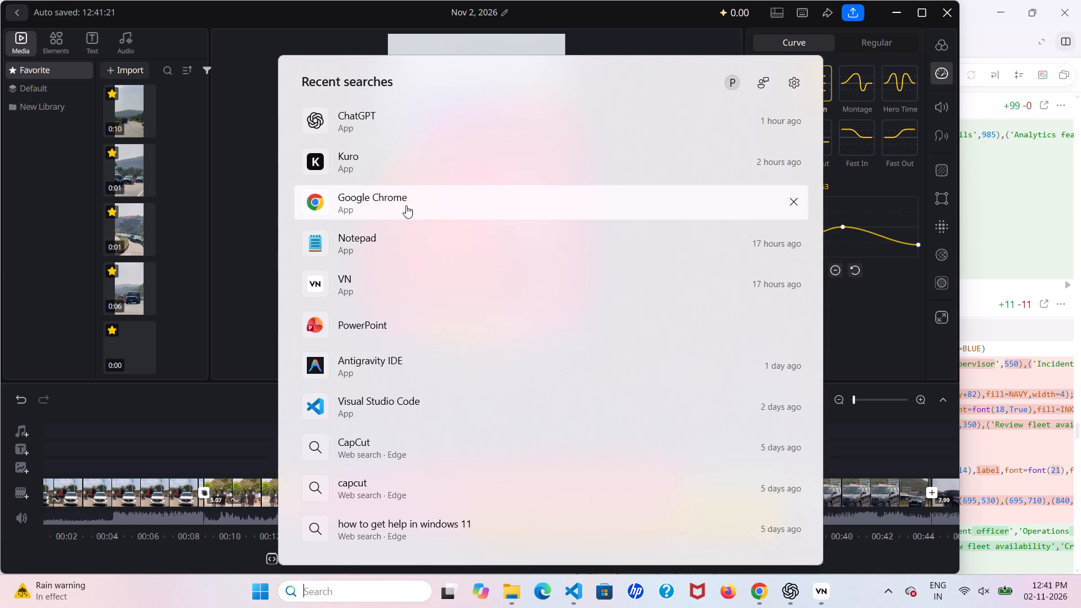
click(405, 168)
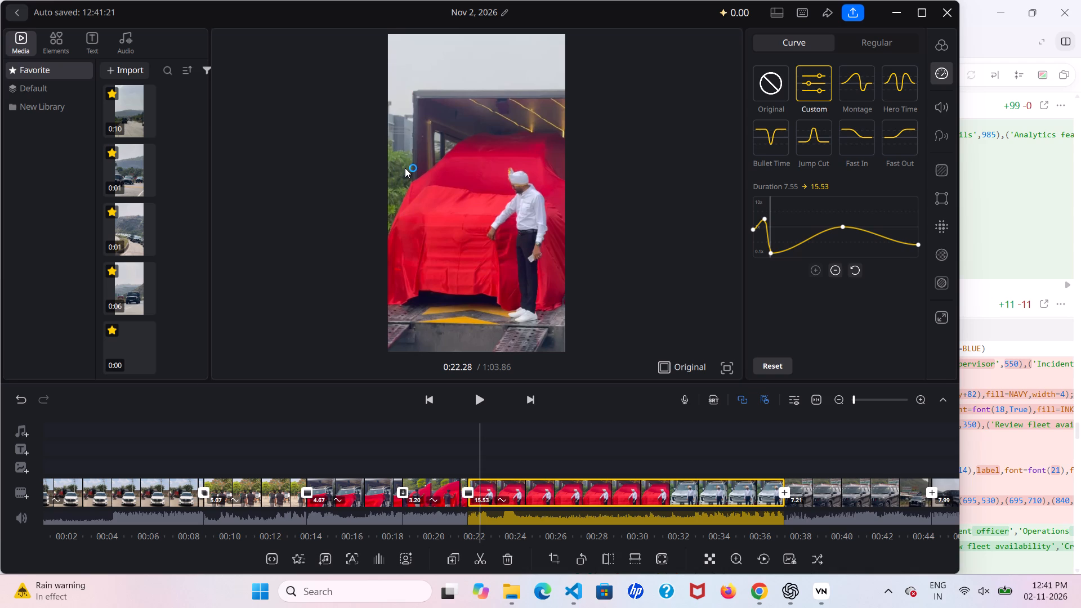
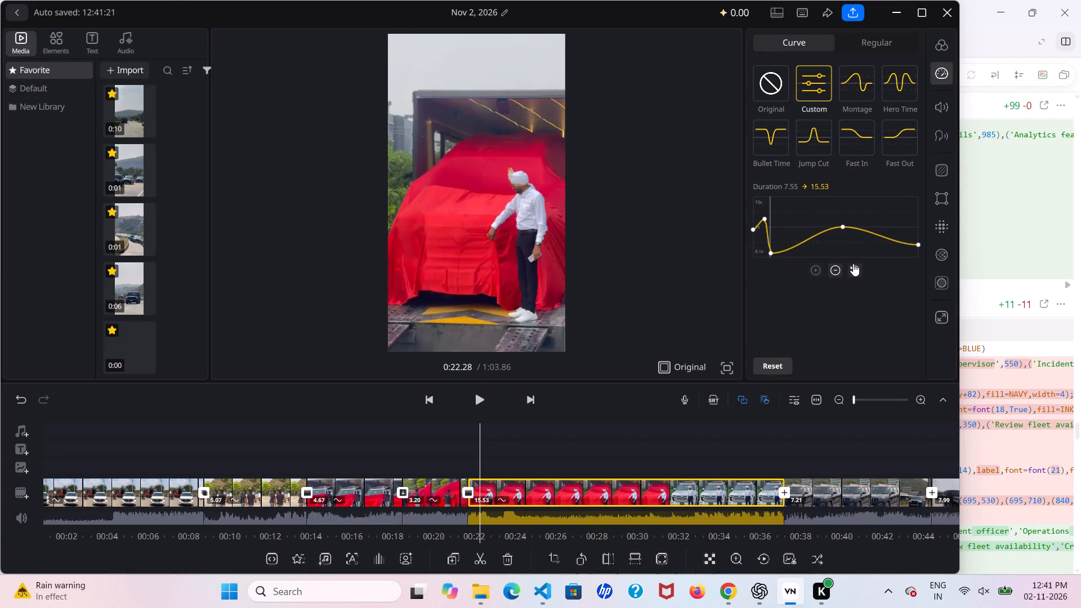
Shift the lowest point of the fifth clip's speed curve later and raise it slightly above 0.17x for a 12.64 s duration.
click(486, 399)
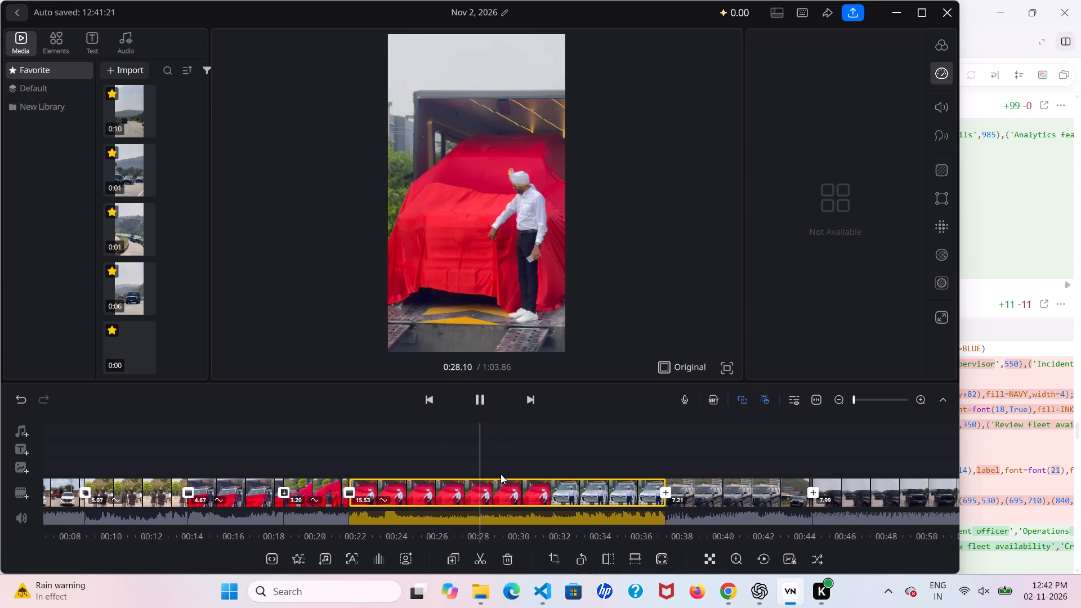
scroll(501, 474, right, 4)
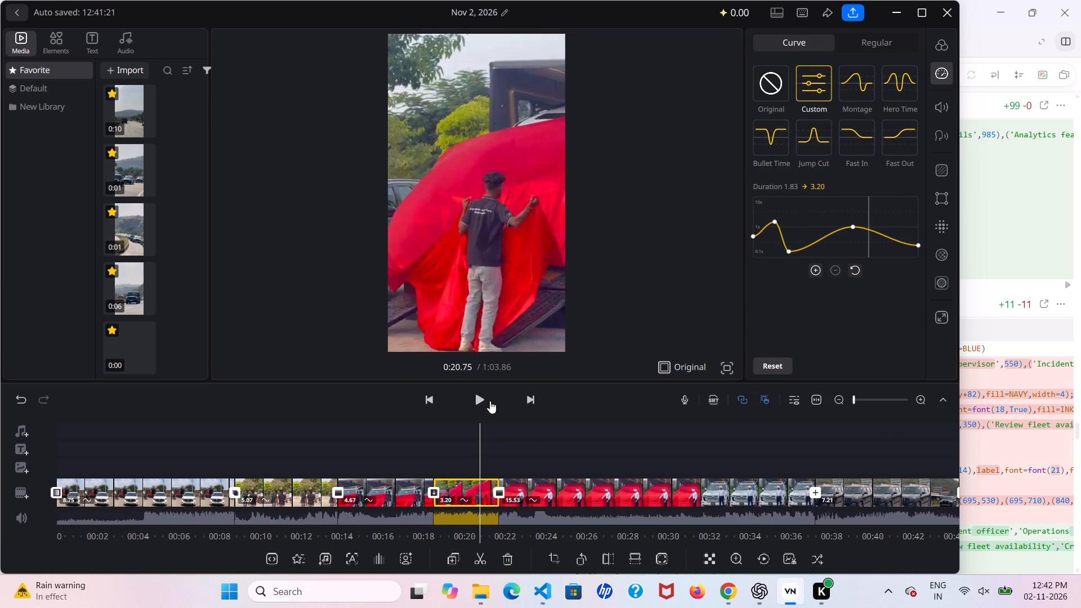
click(485, 396)
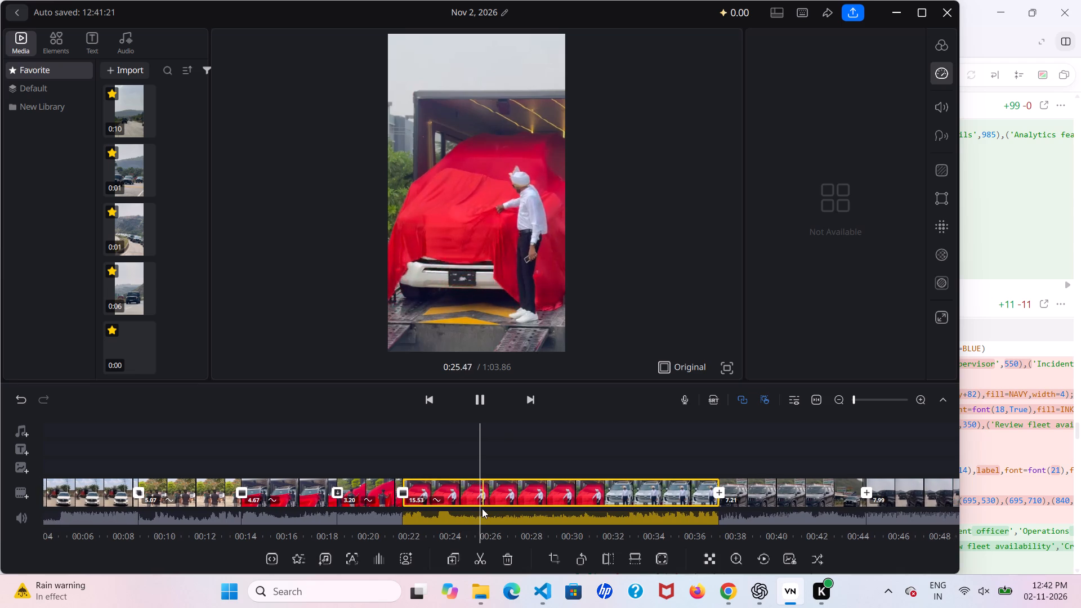
scroll(482, 508, right, 1)
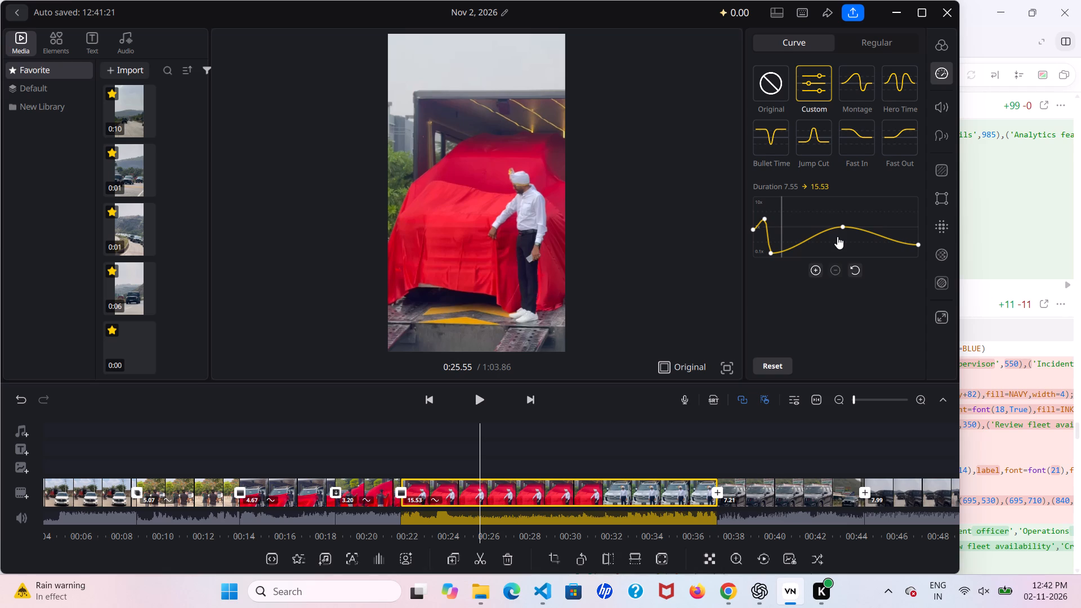
click(765, 220)
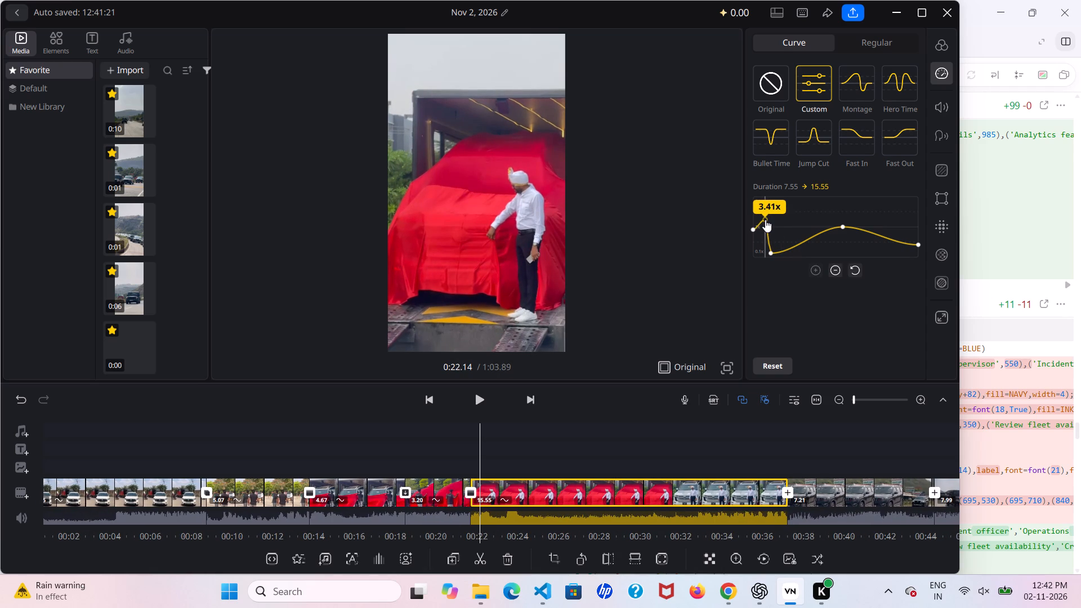
drag(772, 253, 776, 249)
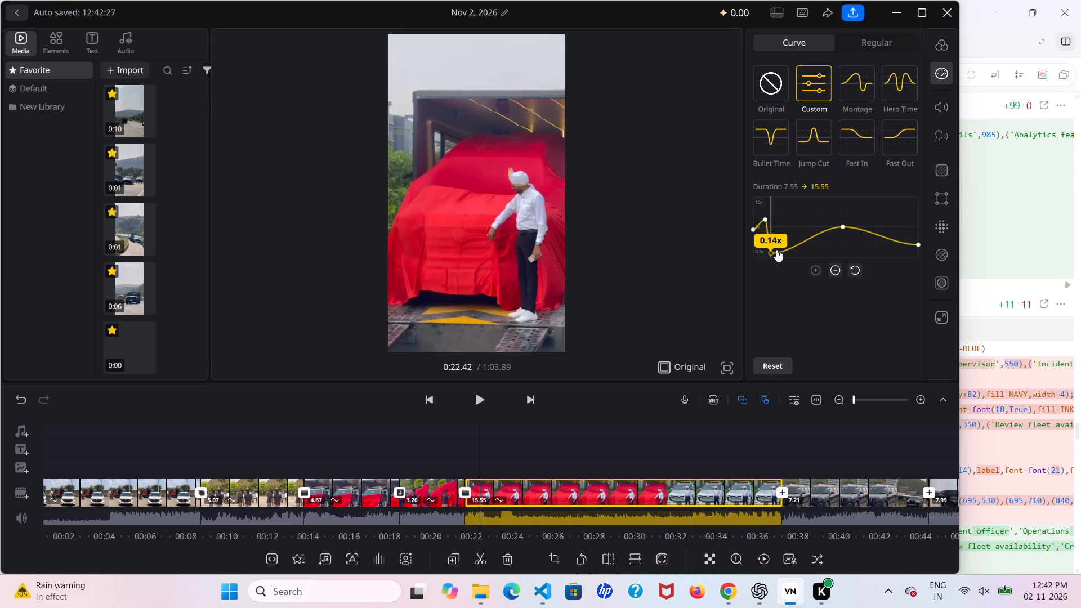
drag(776, 249, 785, 252)
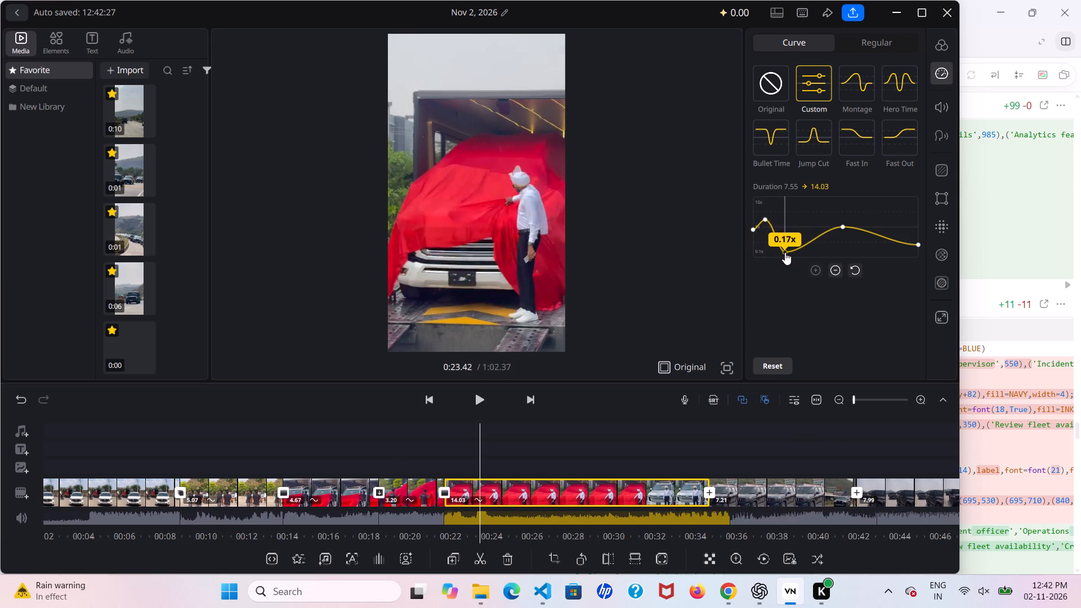
drag(785, 252, 785, 251)
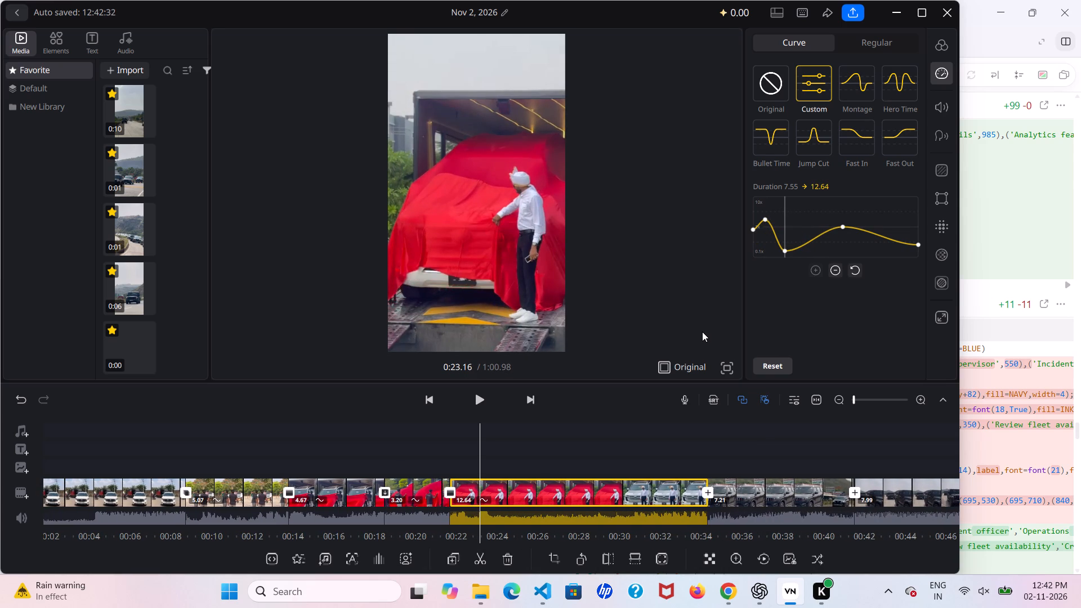
Split the fifth clip at 0:32.80, after the white SUV is revealed, and delete the leftover end segment.
click(481, 400)
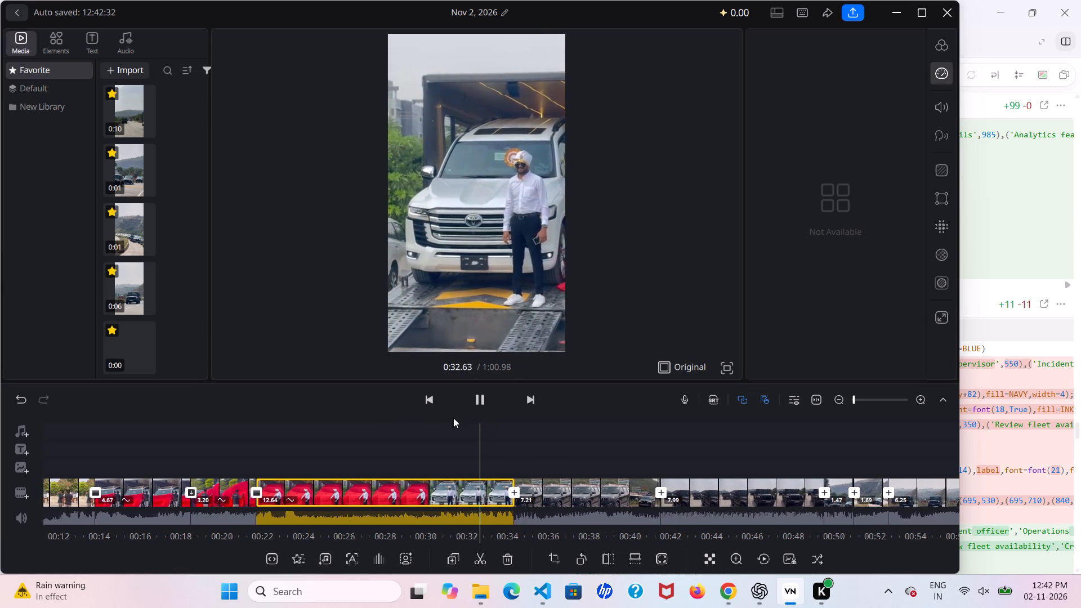
scroll(448, 486, right, 2)
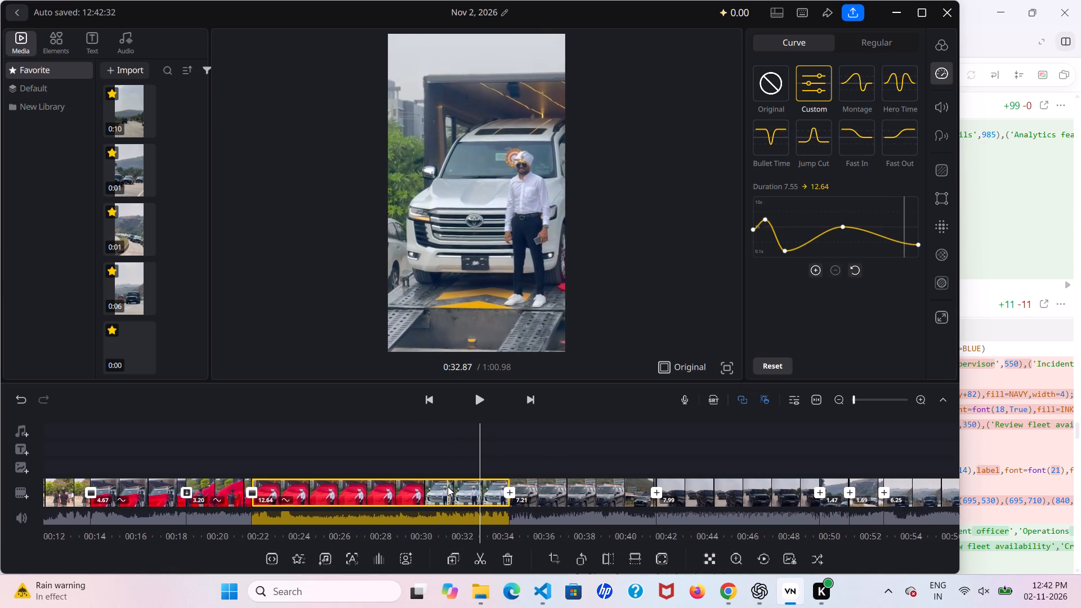
scroll(448, 486, right, 1)
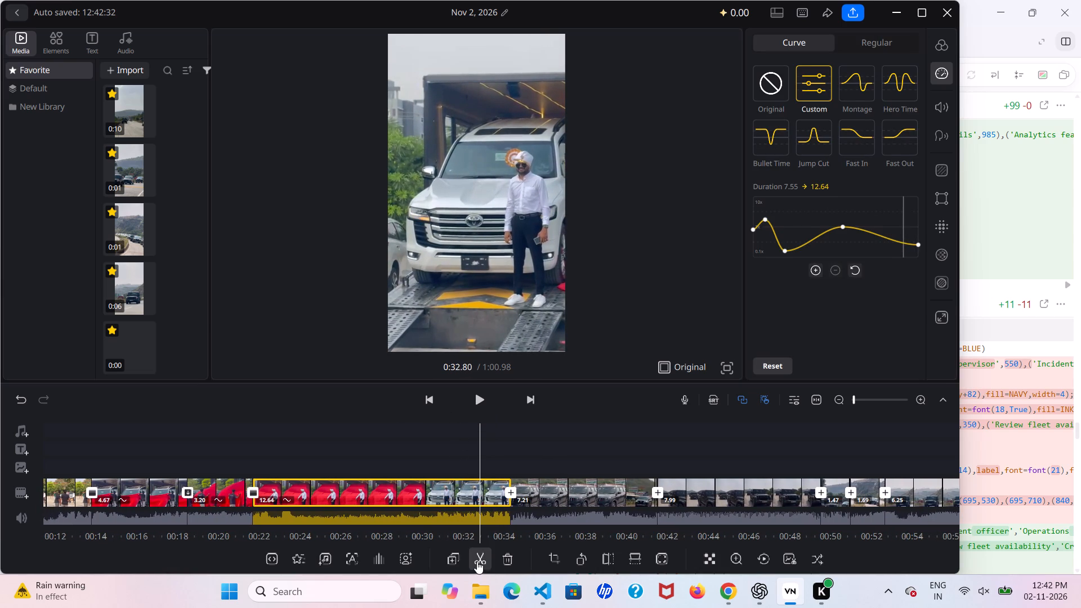
click(477, 561)
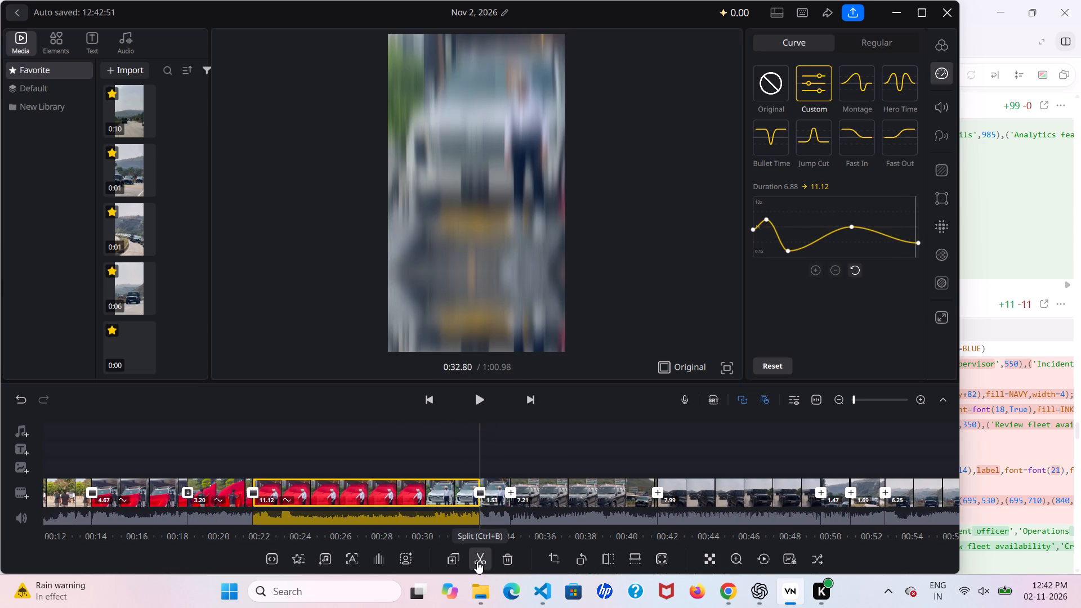
scroll(499, 511, left, 1)
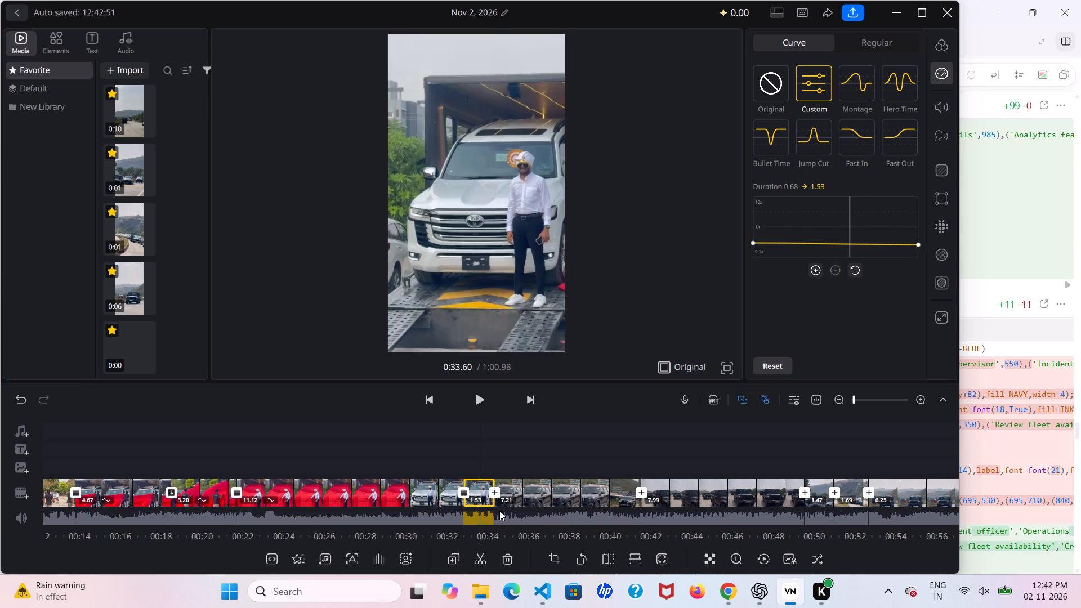
scroll(499, 511, left, 1)
key(Delete)
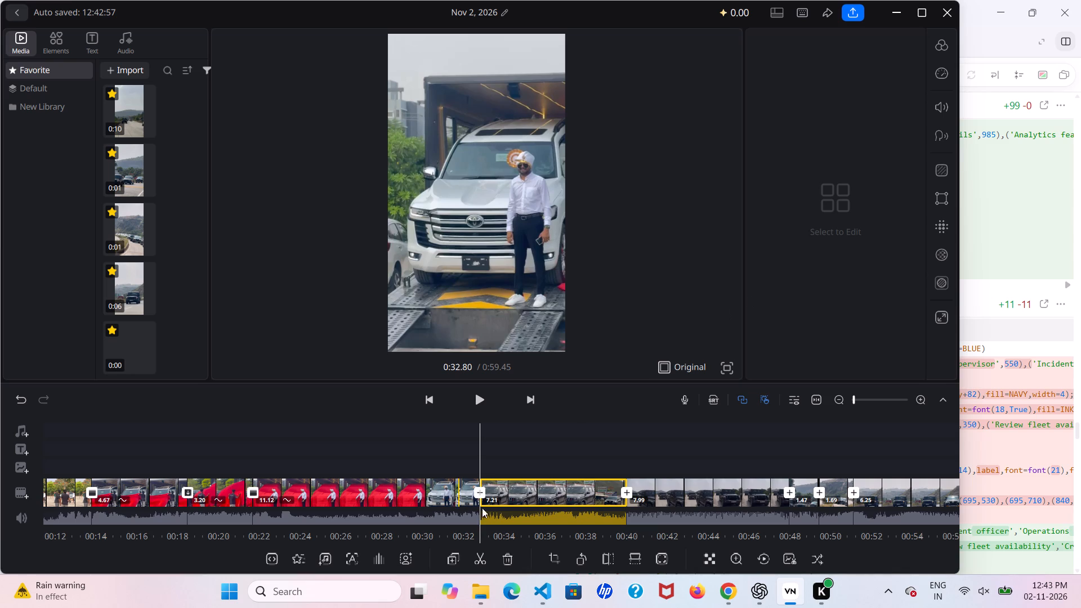
Add a Shake 1 transition of 0.8 duration between the fifth clip and the following black SUV clip.
click(480, 493)
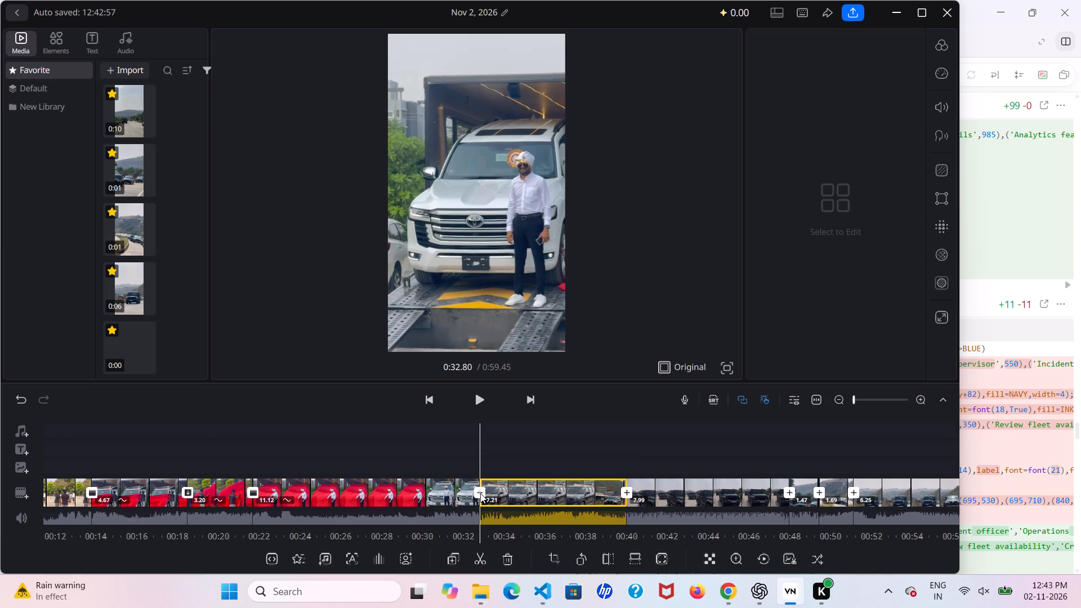
double_click(480, 493)
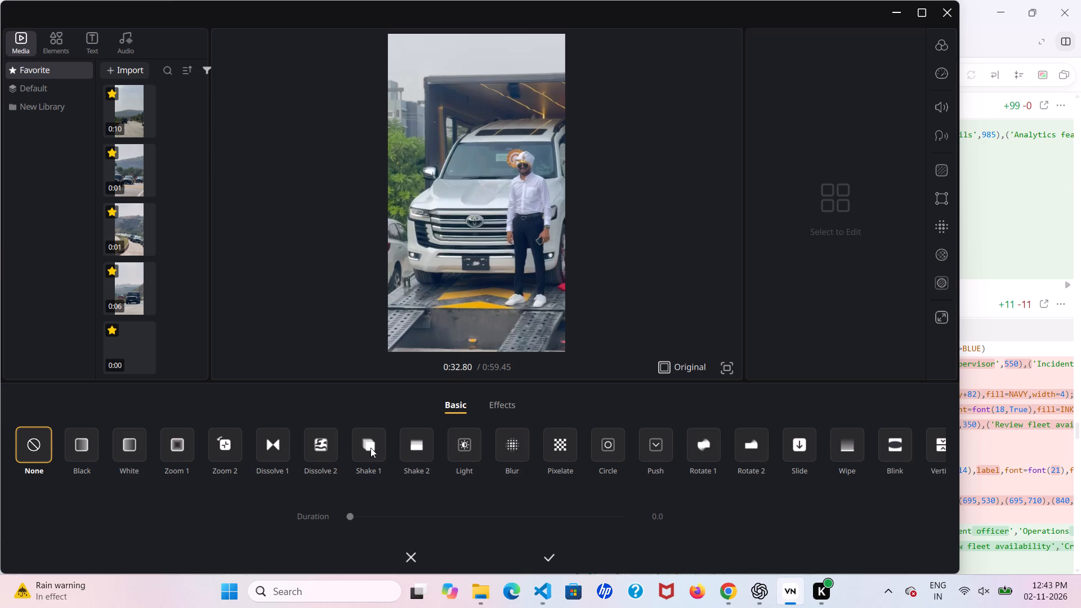
click(370, 447)
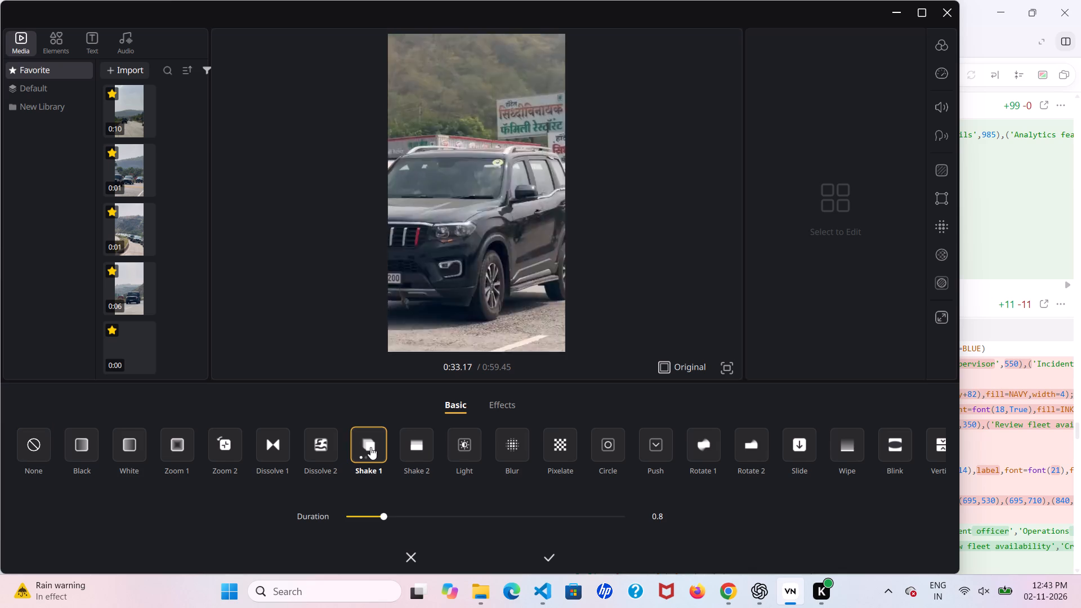
click(542, 556)
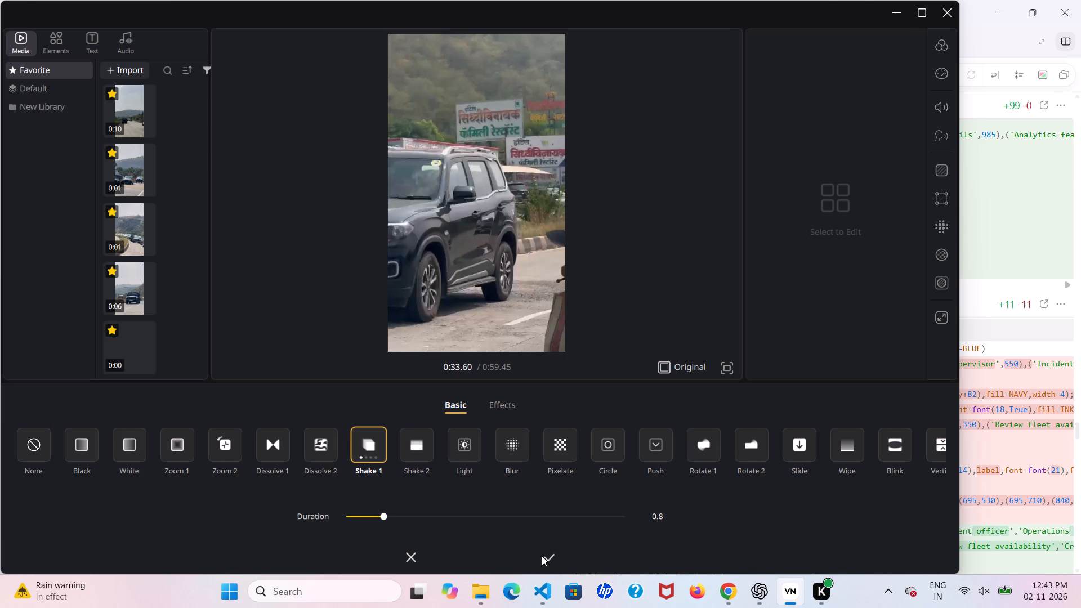
scroll(568, 494, left, 1)
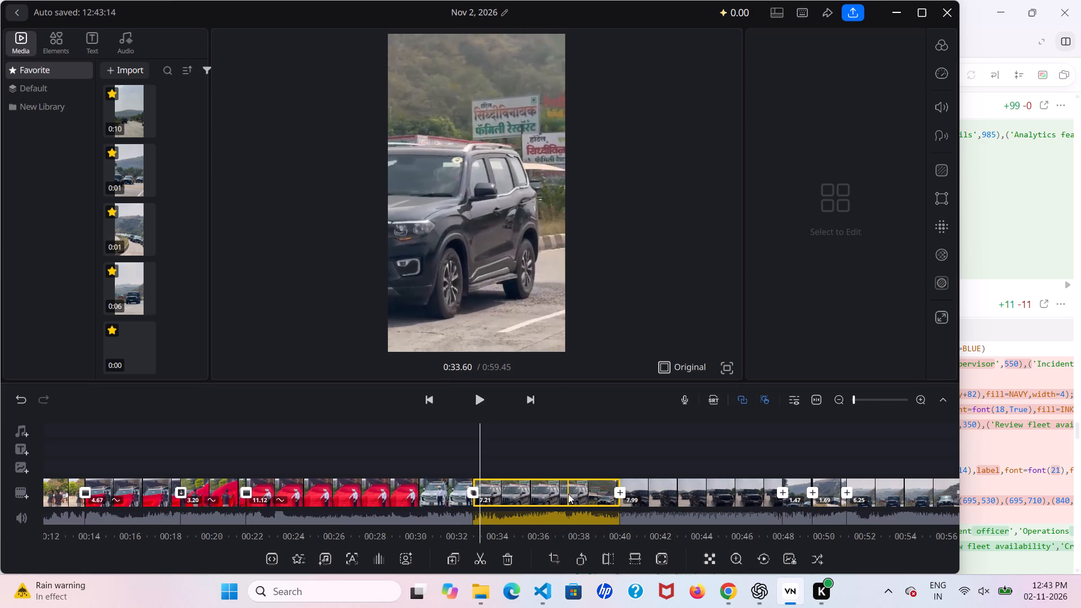
scroll(568, 494, left, 1)
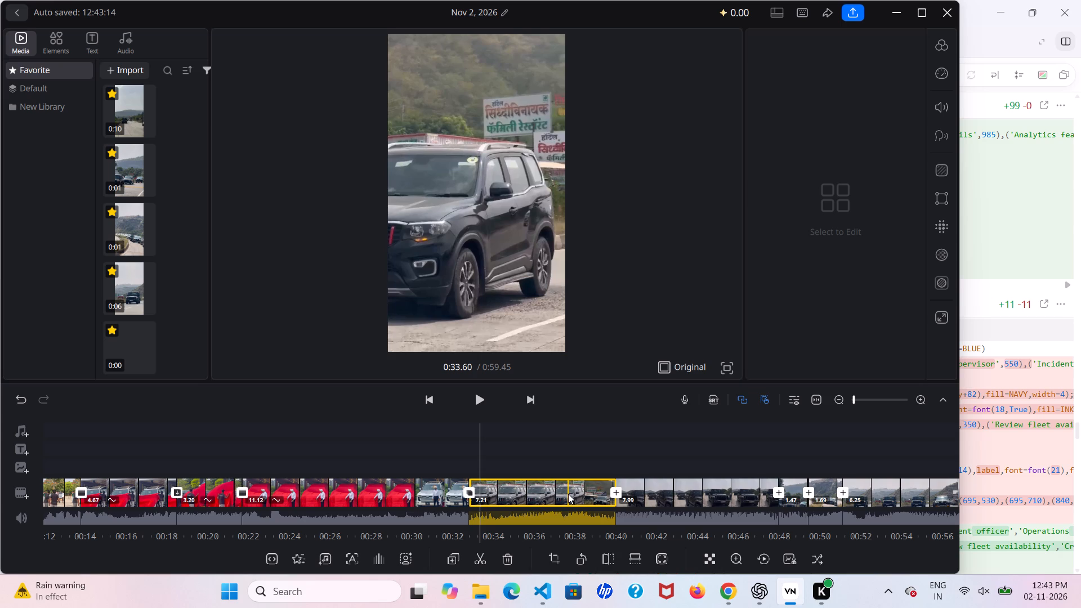
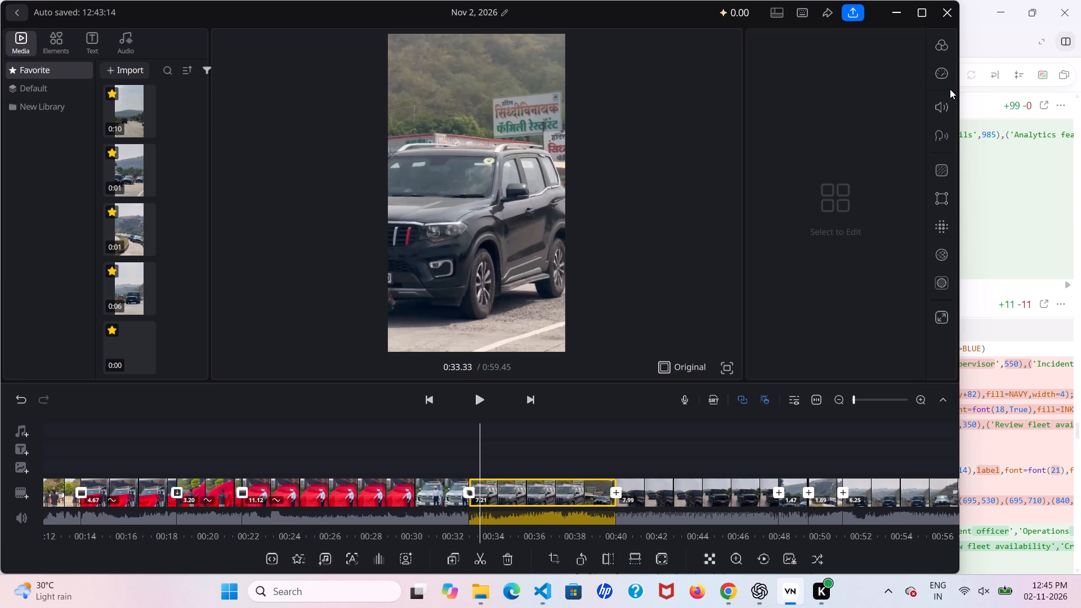
Apply a Custom speed curve to the sixth clip, the black SUV, peaking early above 3.60x and dipping right after below 0.36x for 12.18 s.
click(946, 64)
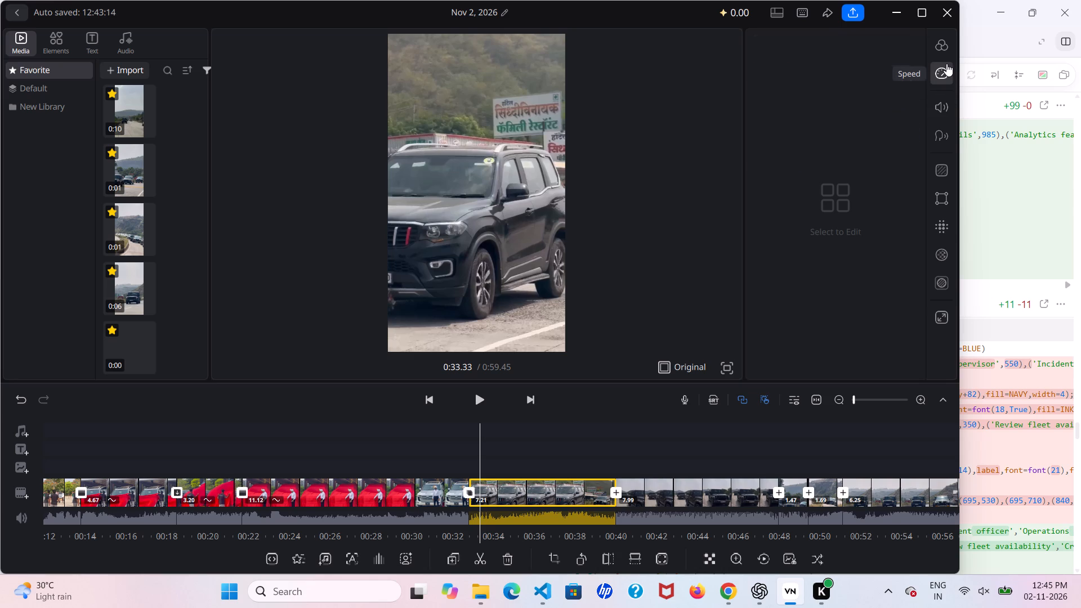
click(821, 91)
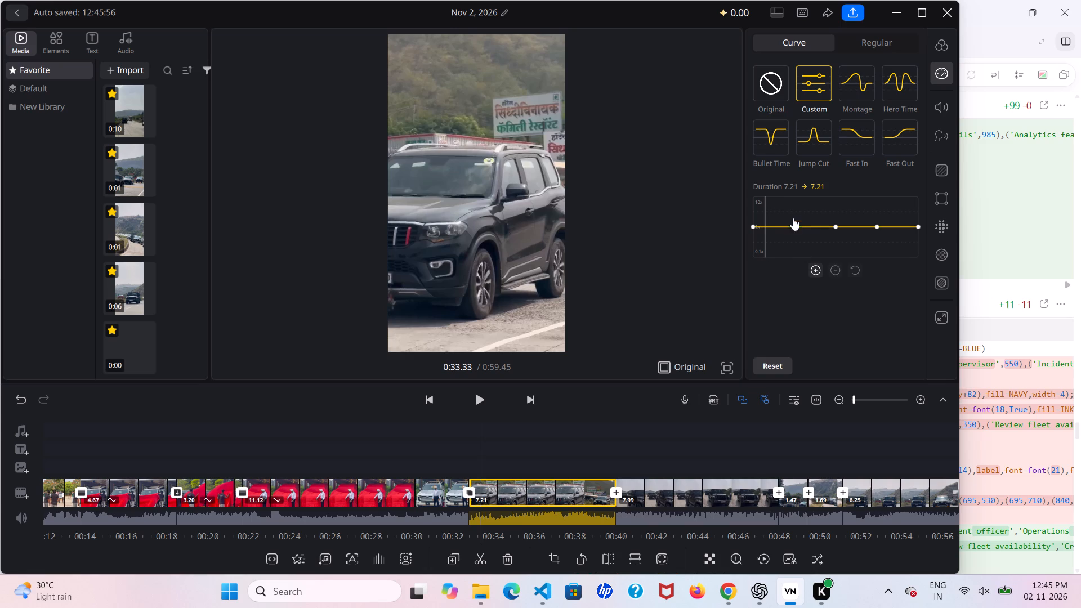
drag(795, 229, 769, 218)
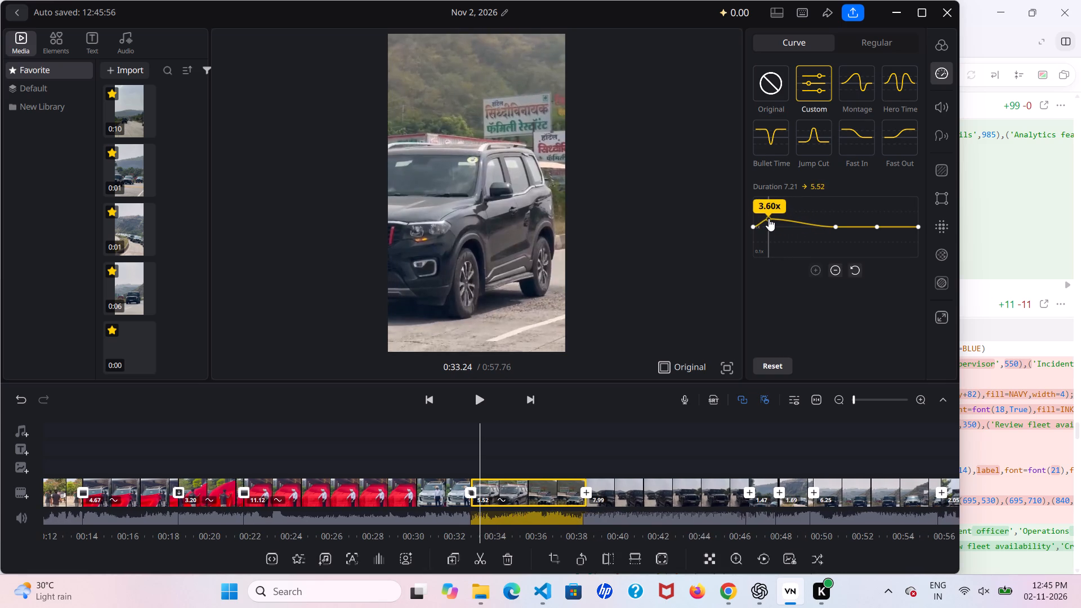
drag(769, 218, 769, 217)
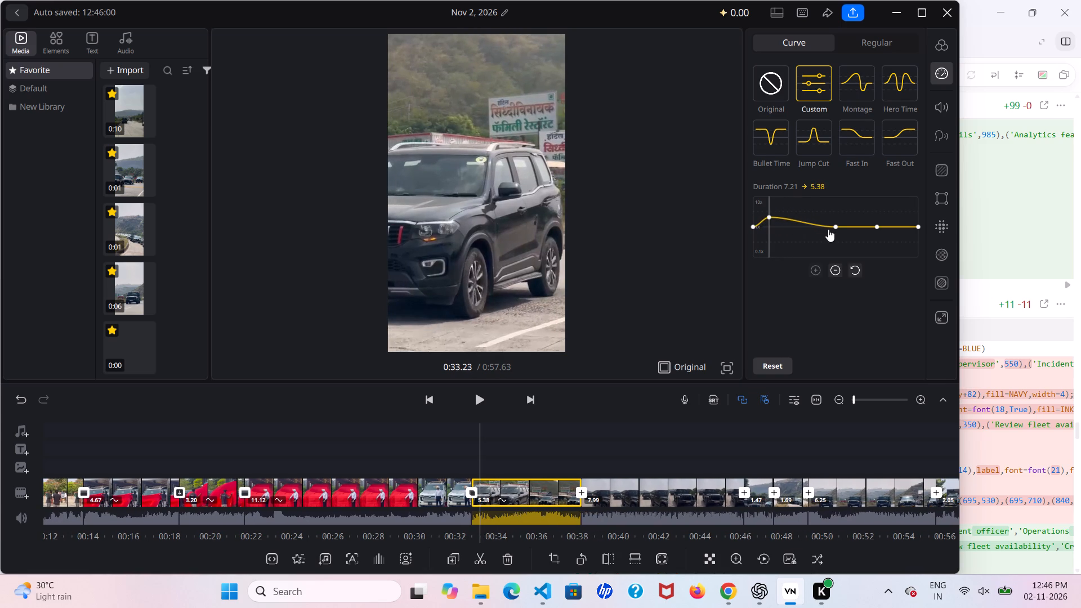
drag(833, 230, 772, 249)
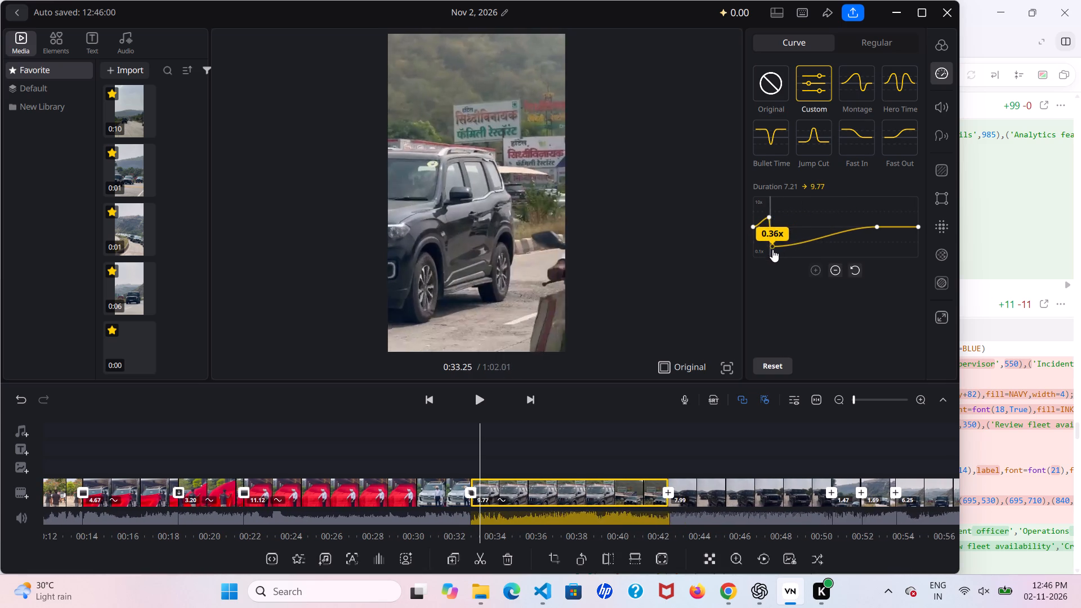
drag(772, 249, 776, 252)
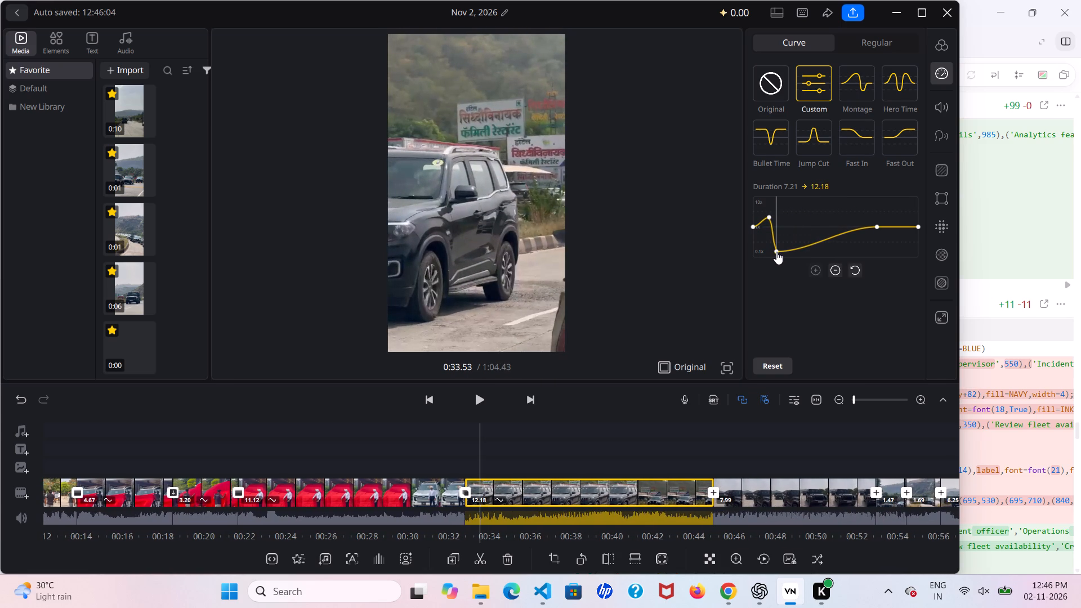
Add a point after the dip in the black SUV clip's speed curve and raise it level with the end points for a 9.00 s duration.
scroll(776, 252, right, 1)
click(816, 244)
click(817, 267)
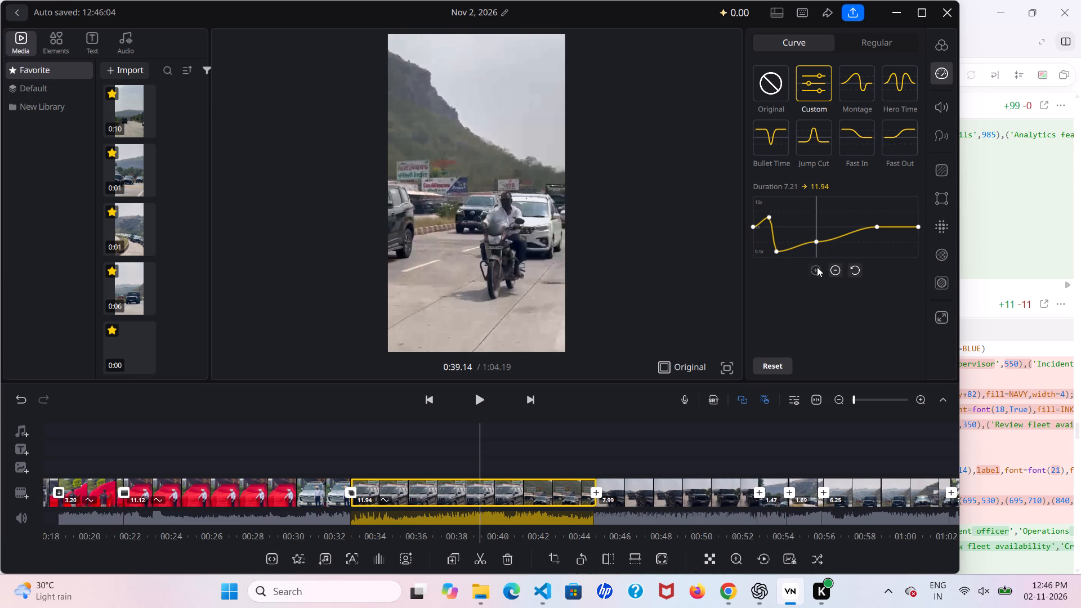
drag(817, 243, 815, 234)
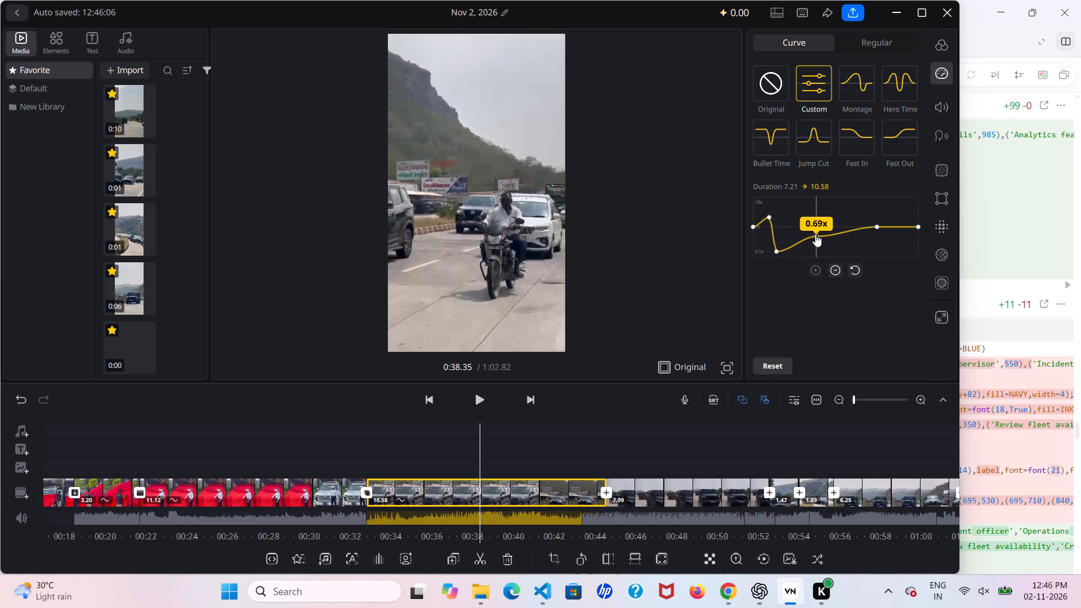
drag(815, 234, 813, 227)
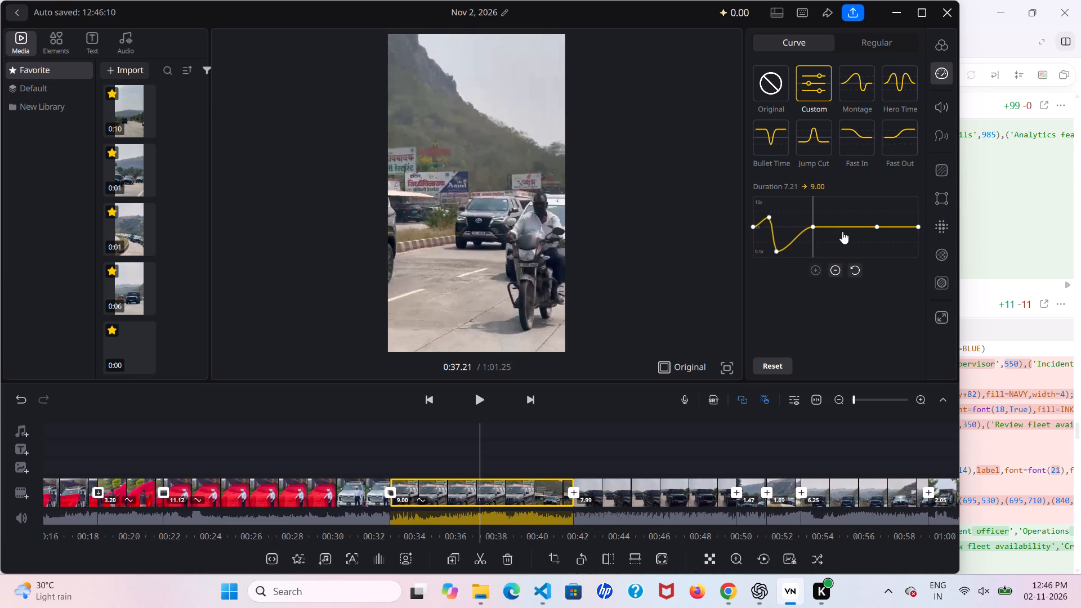
Add another point to the black SUV clip's curve and lower it to 0.10x just after the level point for a 15.19 s duration.
click(842, 234)
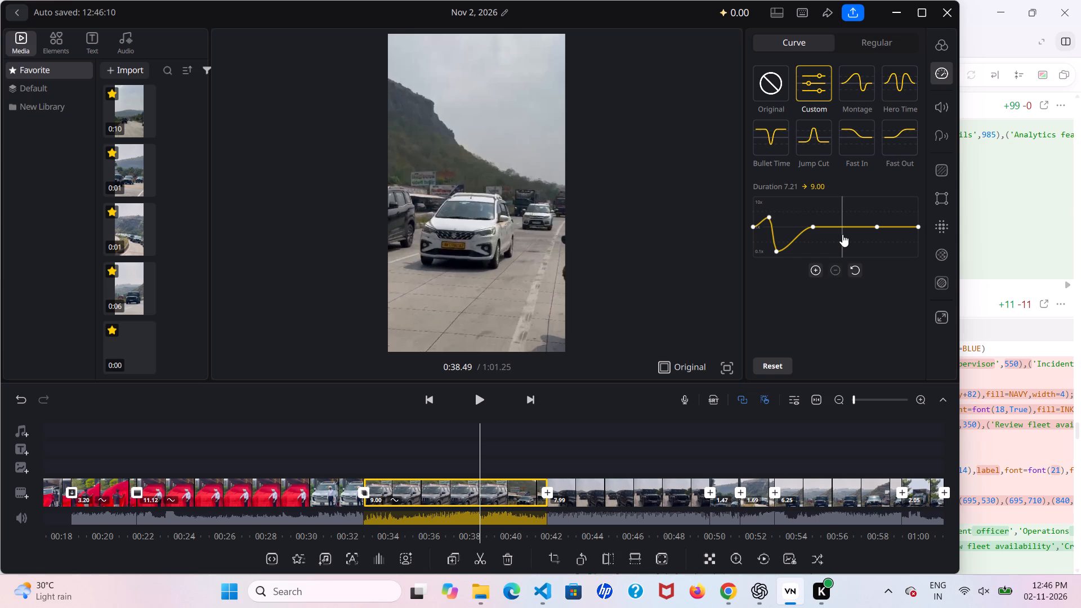
click(820, 270)
drag(842, 227, 827, 251)
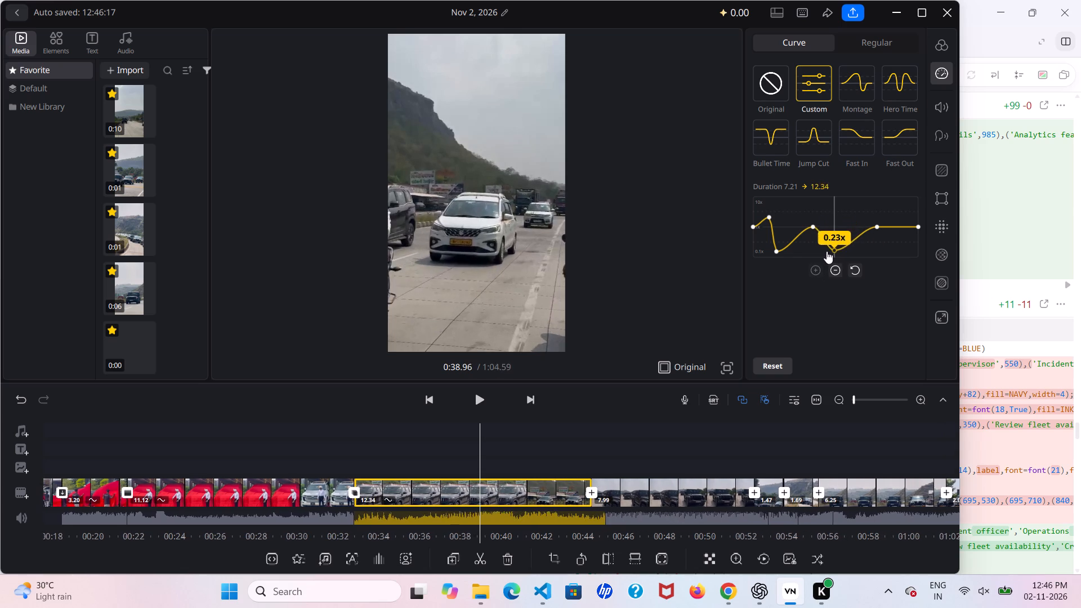
drag(827, 251, 828, 253)
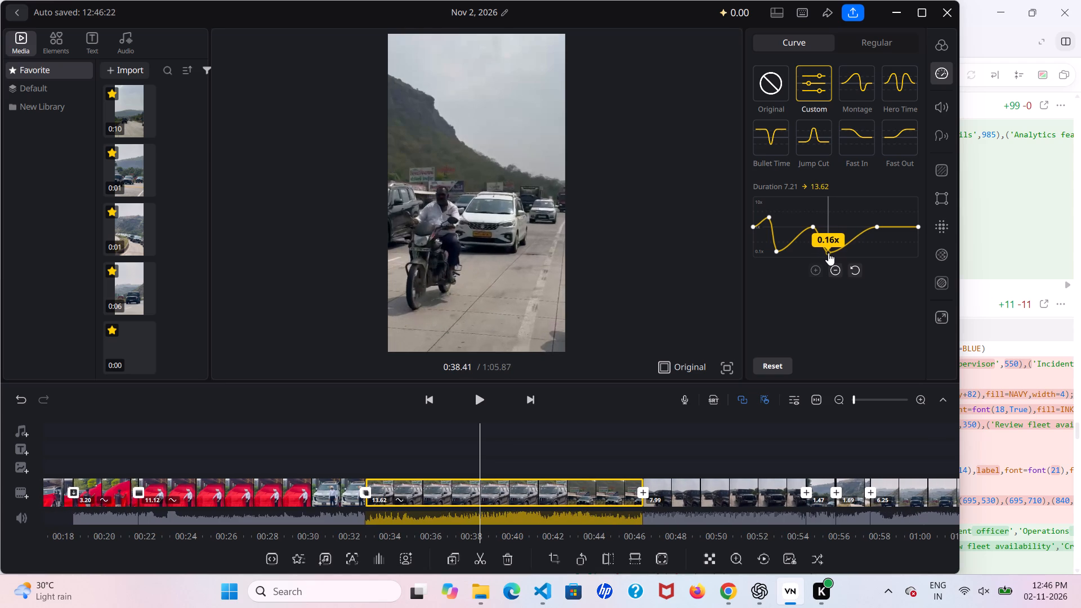
drag(828, 253, 815, 256)
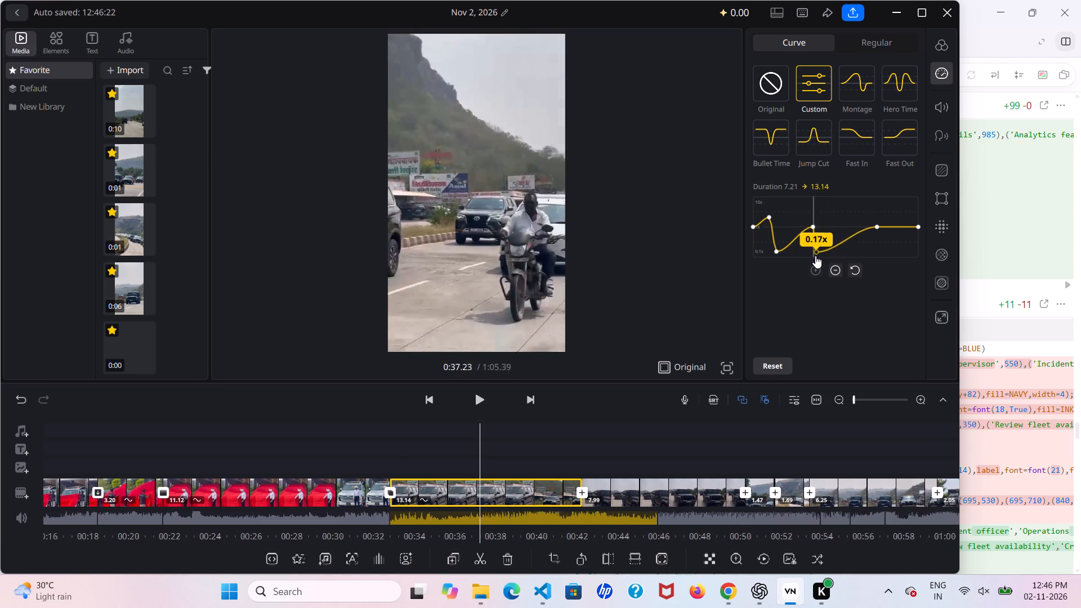
drag(815, 256, 827, 257)
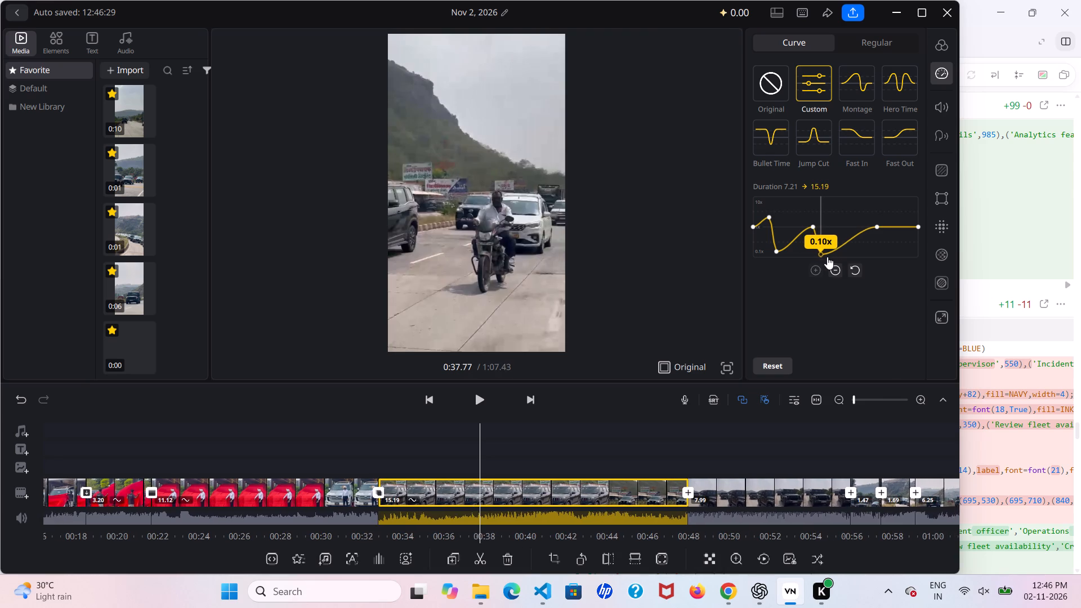
drag(827, 257, 822, 257)
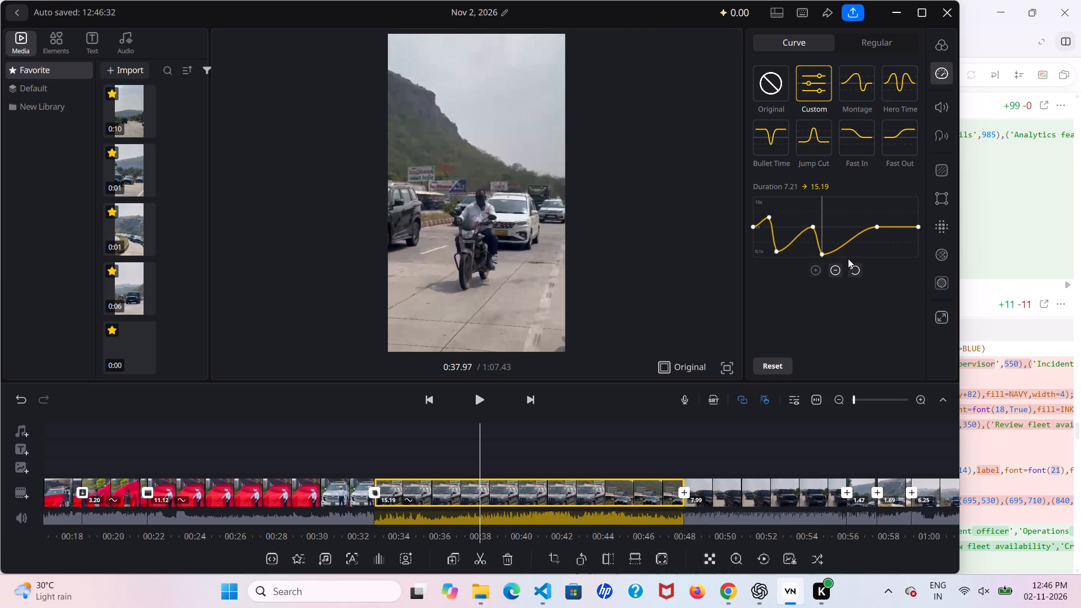
Play back the retimed black SUV clip and add a Shake 2 transition of 0.8 duration between it and the following black jeep clip.
click(856, 258)
click(845, 251)
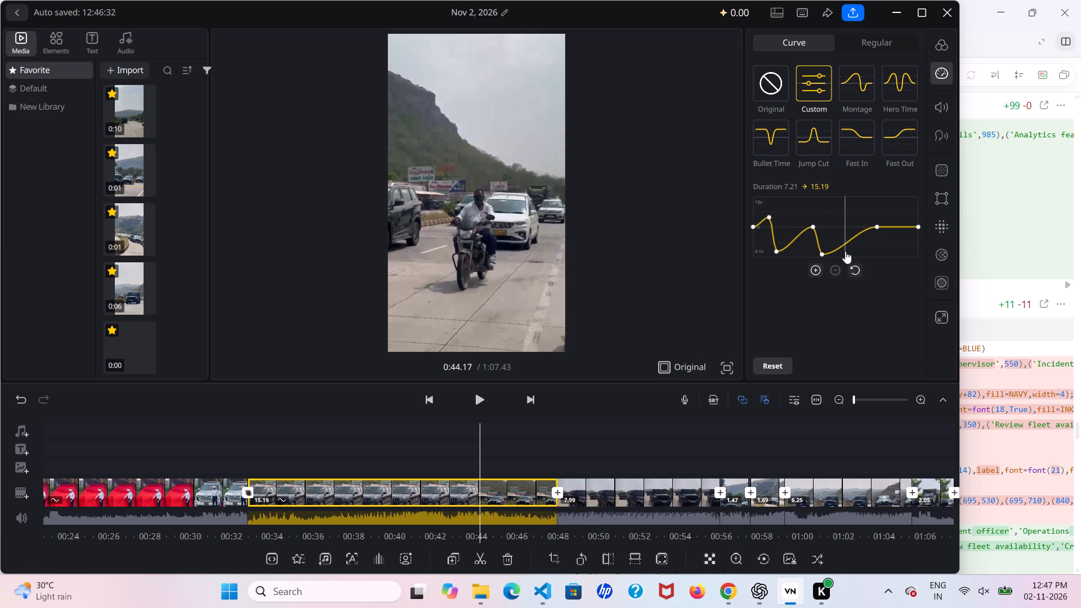
scroll(481, 520, right, 2)
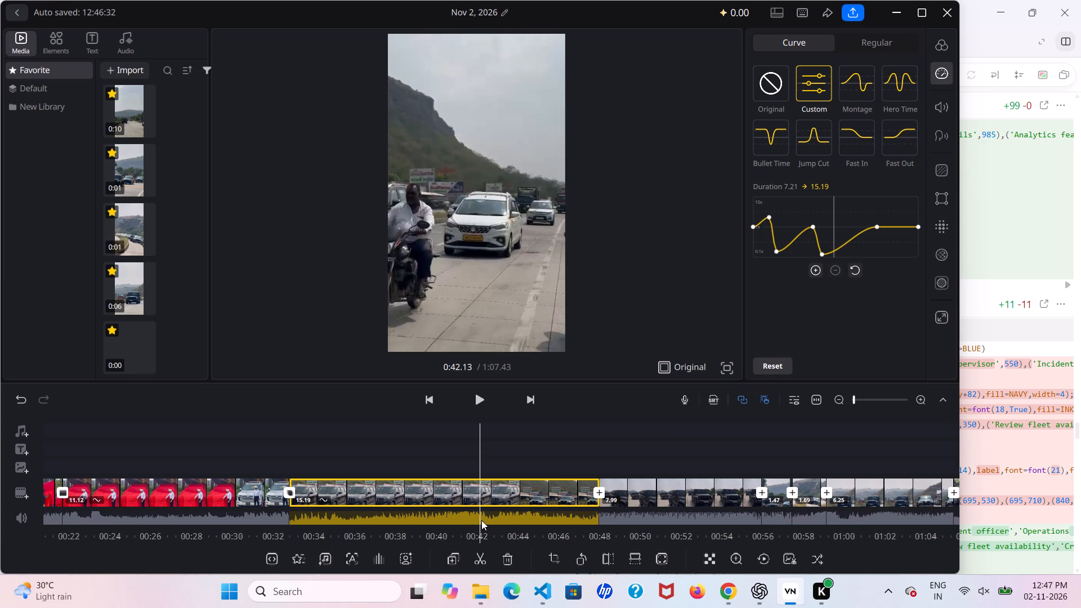
scroll(444, 517, right, 2)
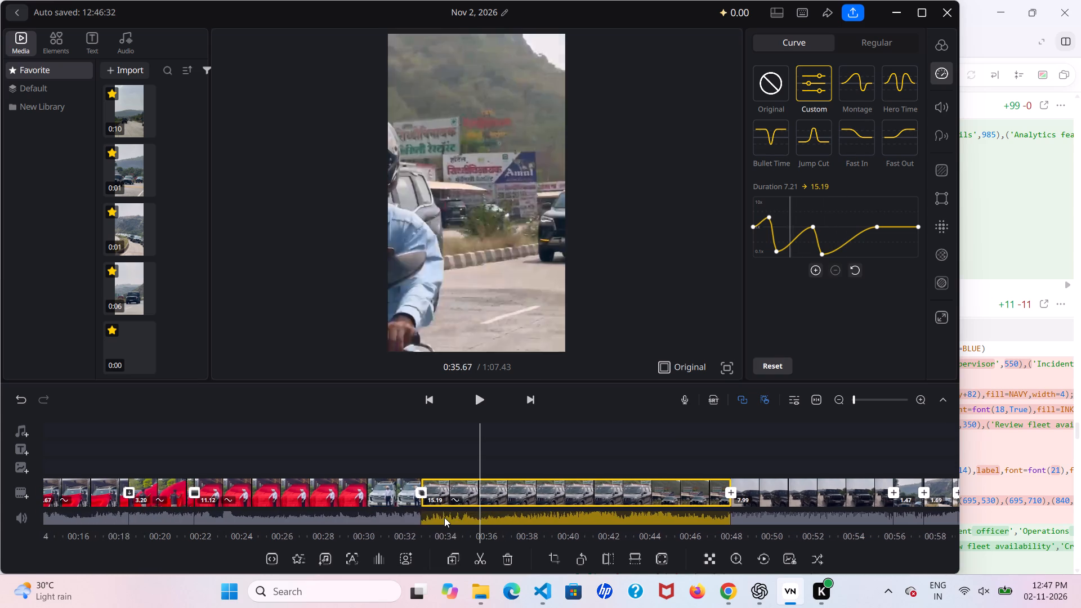
scroll(444, 517, right, 1)
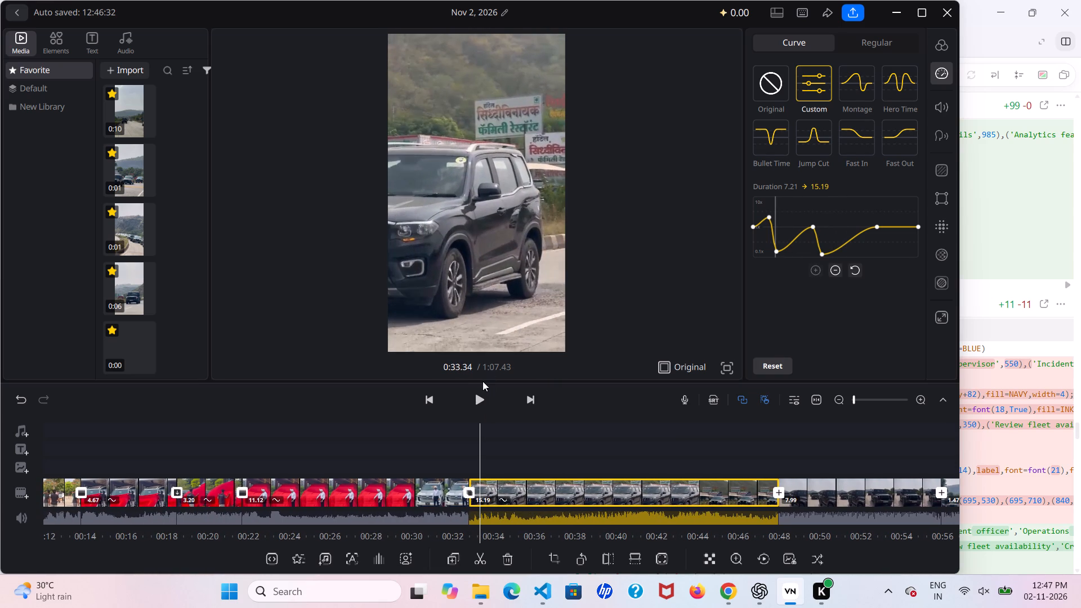
click(476, 392)
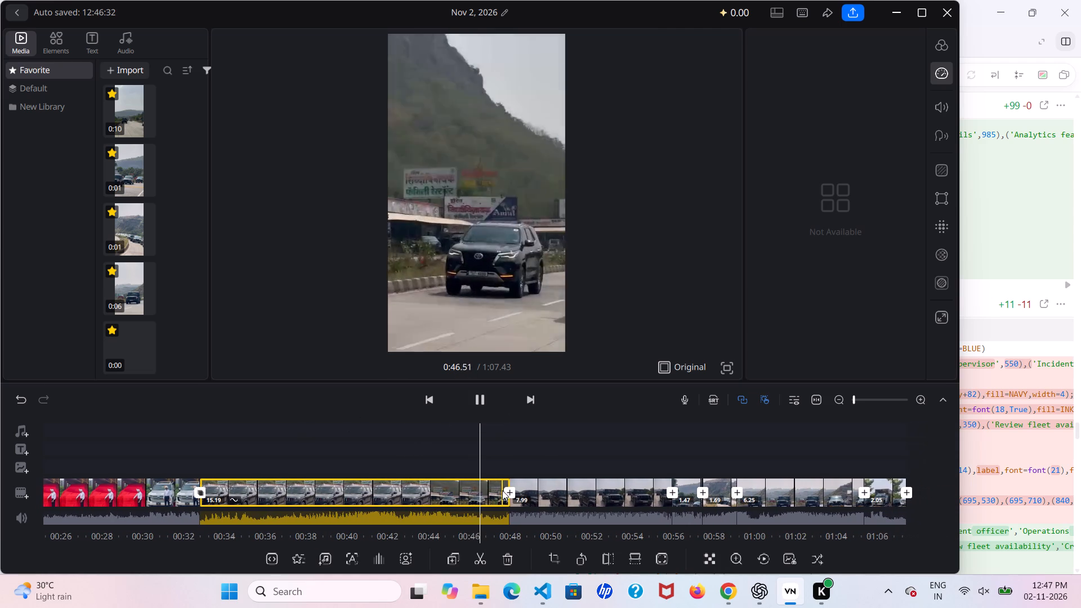
click(491, 491)
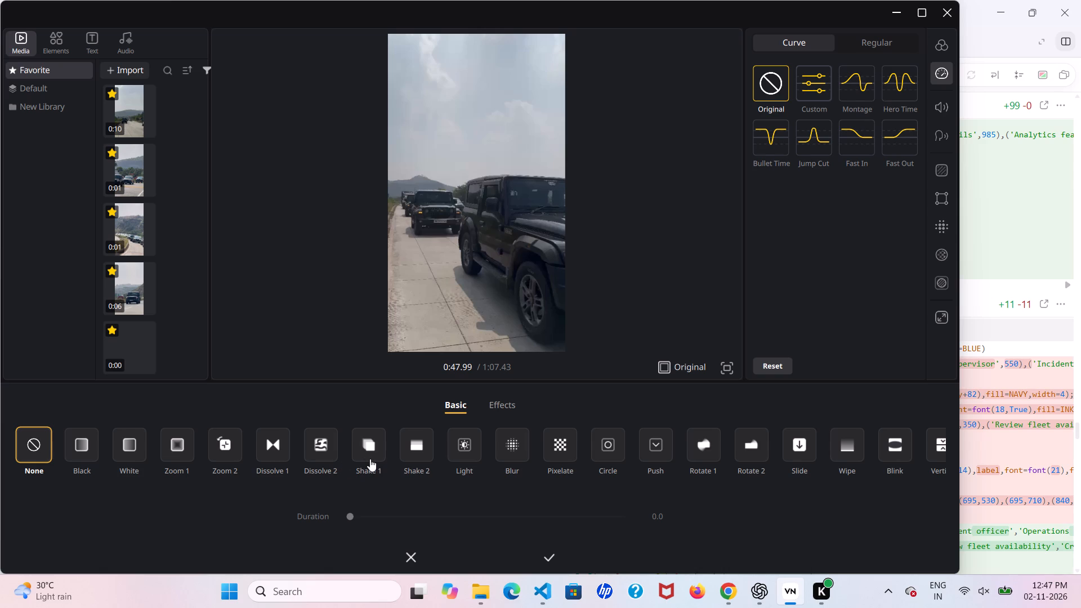
click(410, 450)
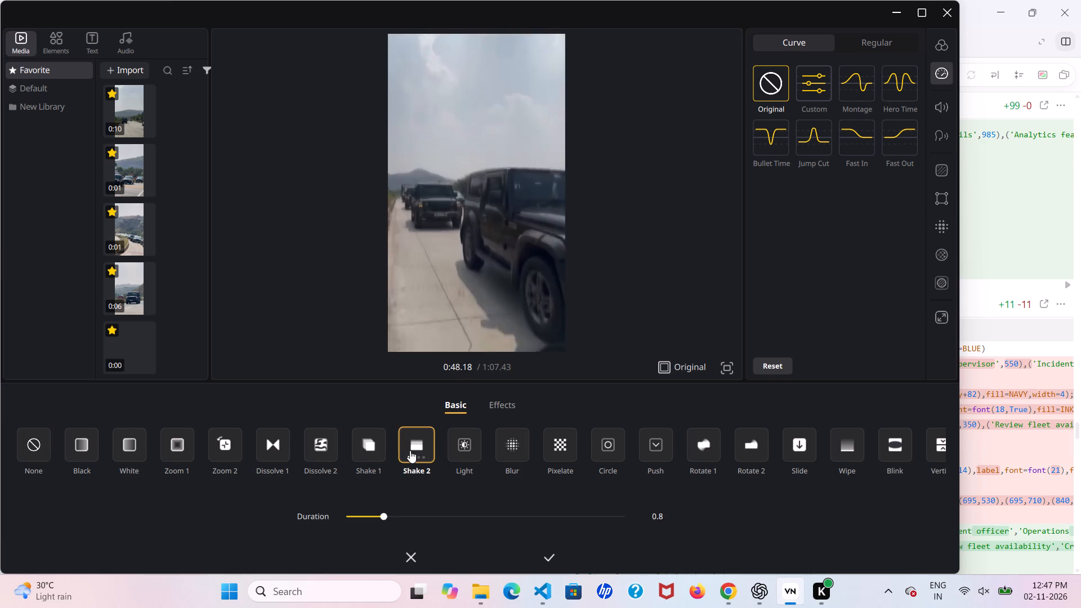
click(550, 563)
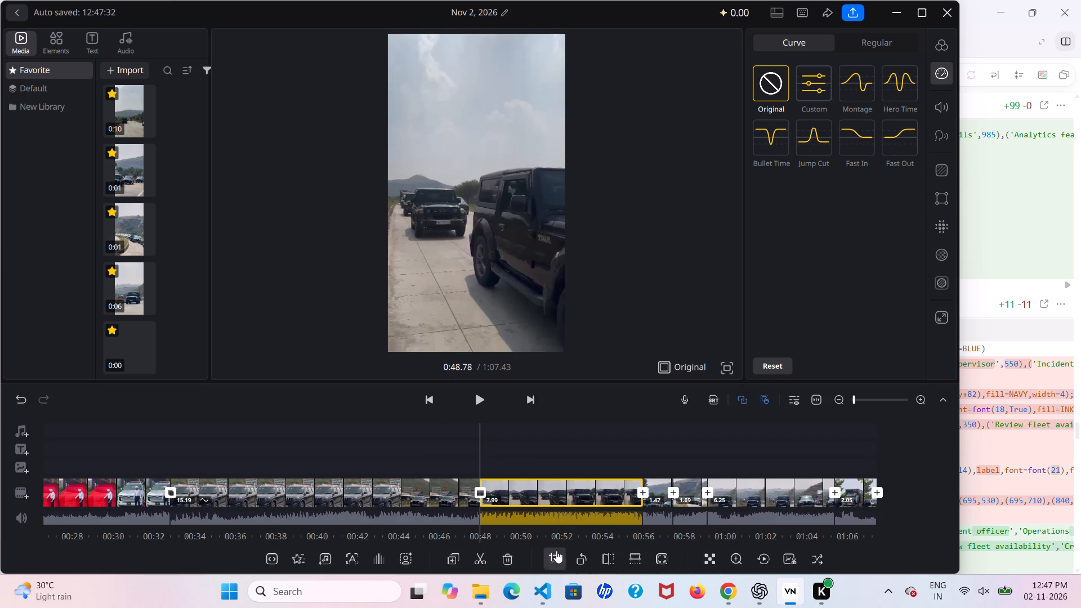
Apply a Custom speed curve to the black jeep clip, peaking early above 4.52x and dipping right after to 0.27x for a 12.15 s duration.
scroll(572, 513, left, 2)
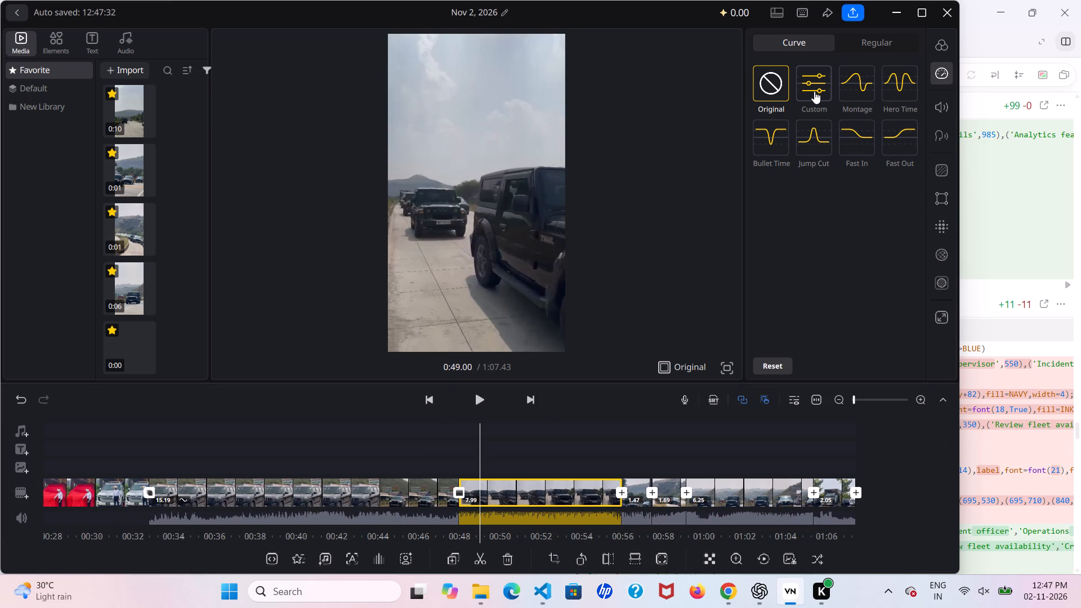
click(814, 91)
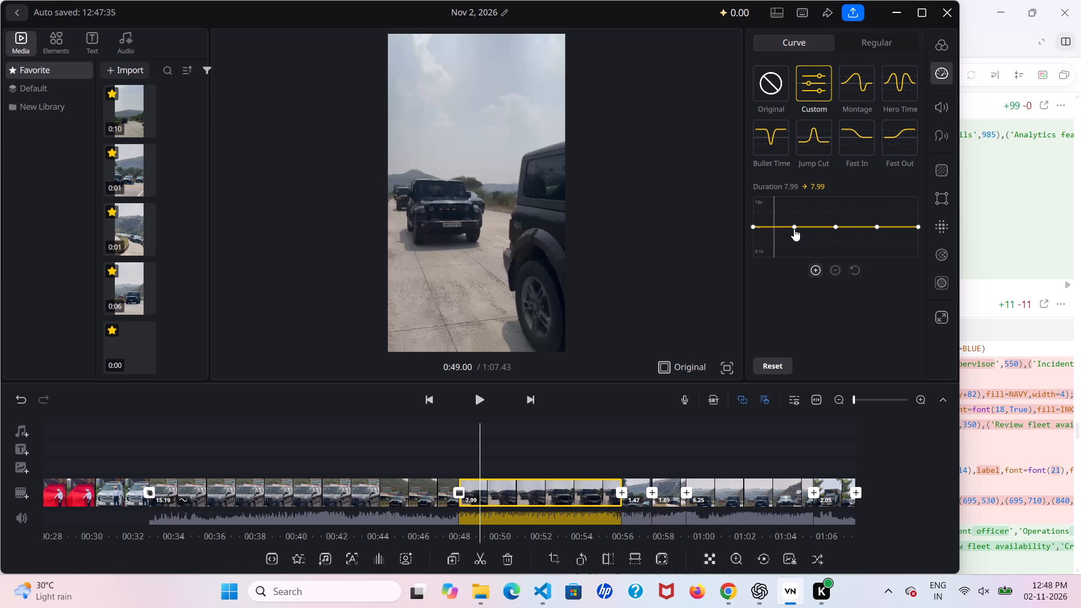
drag(794, 229, 775, 216)
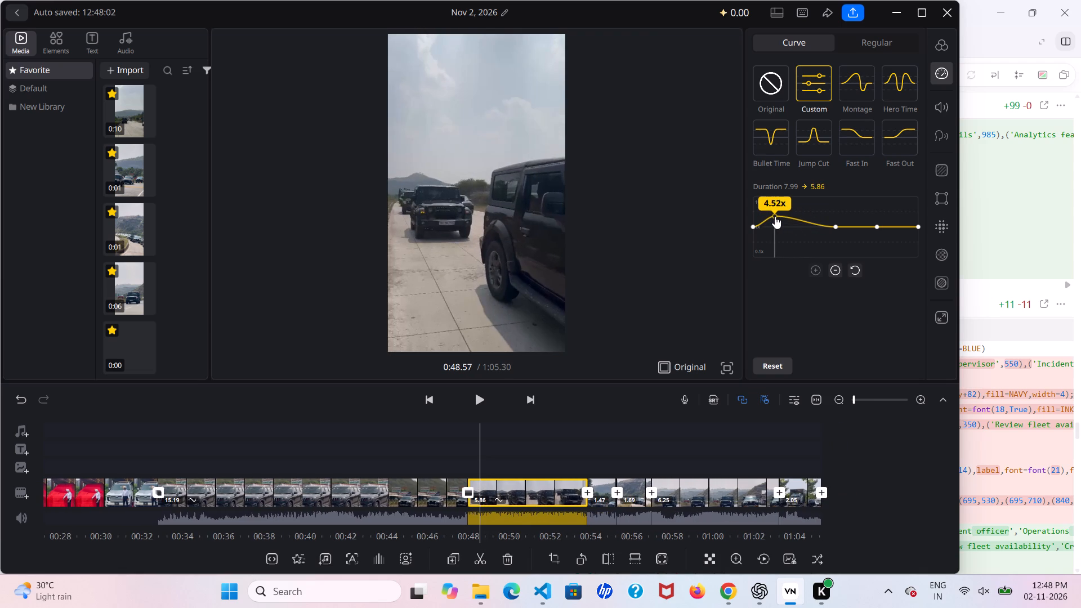
drag(775, 216, 774, 214)
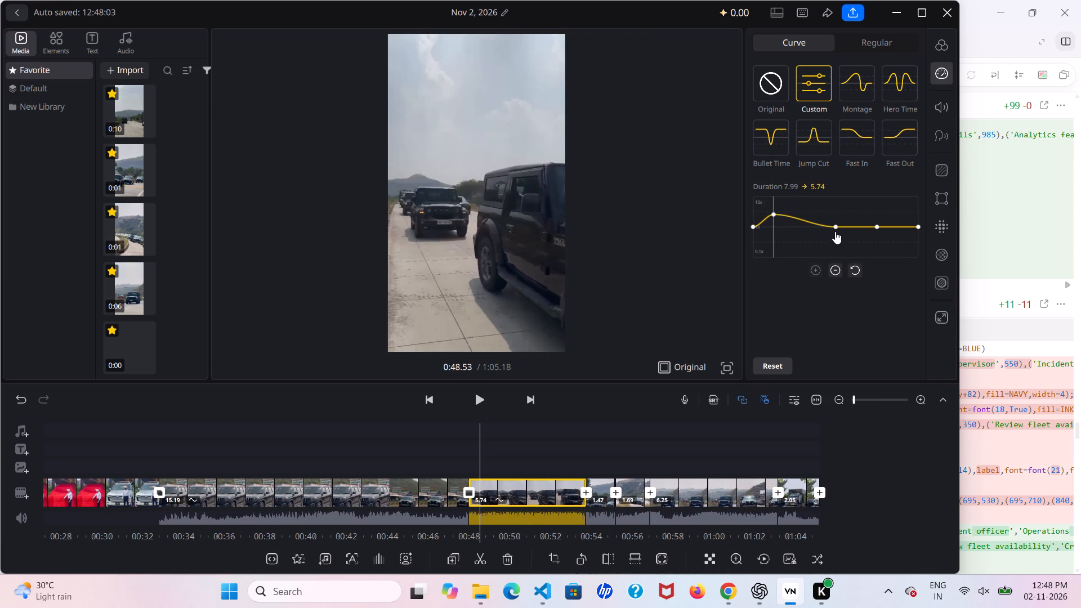
drag(835, 227, 805, 243)
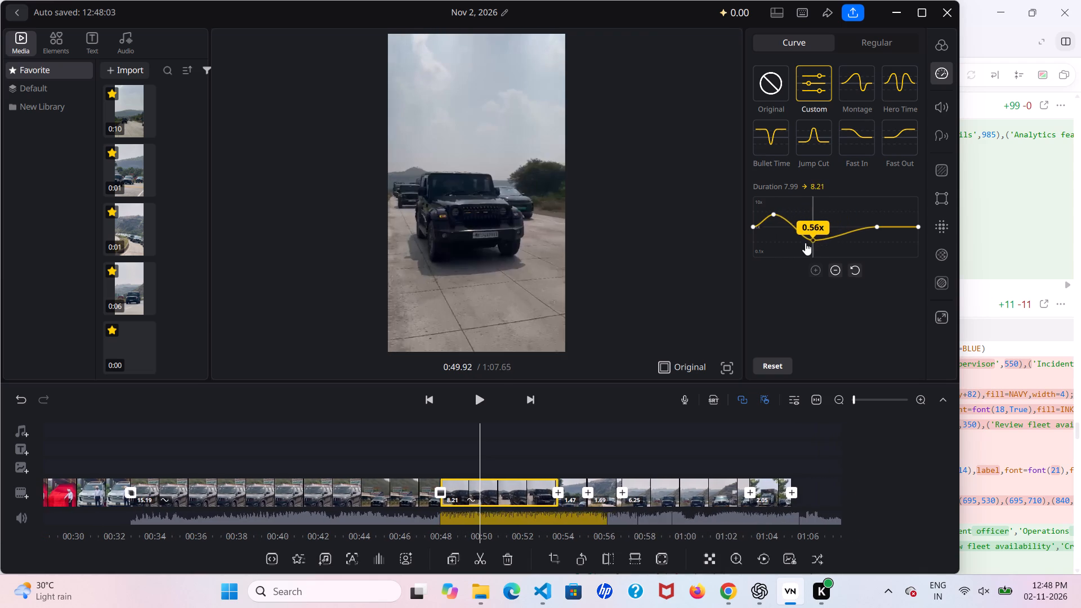
drag(805, 243, 778, 249)
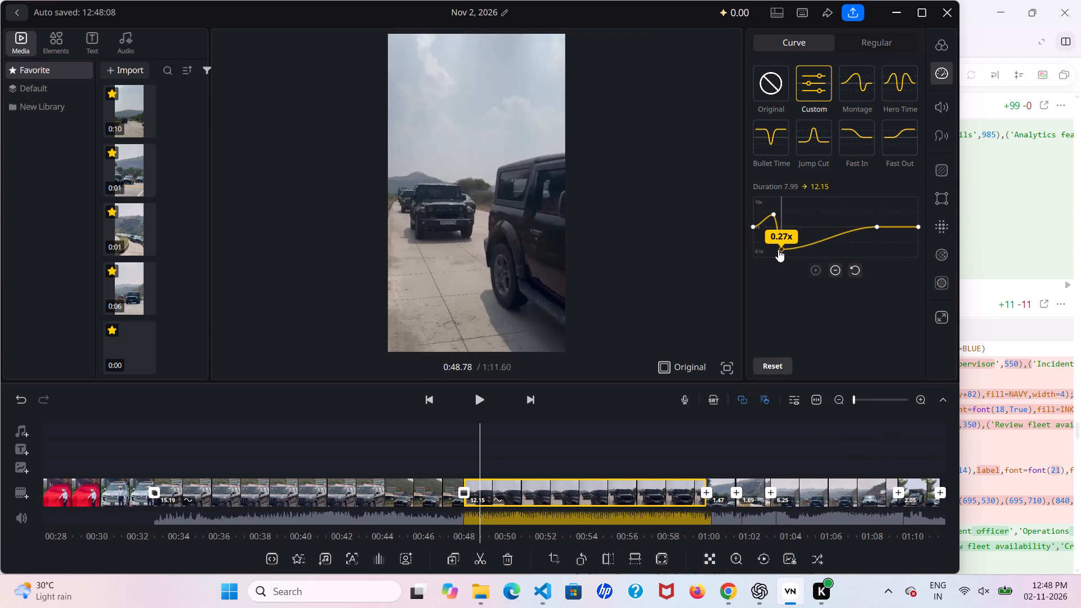
drag(778, 249, 781, 249)
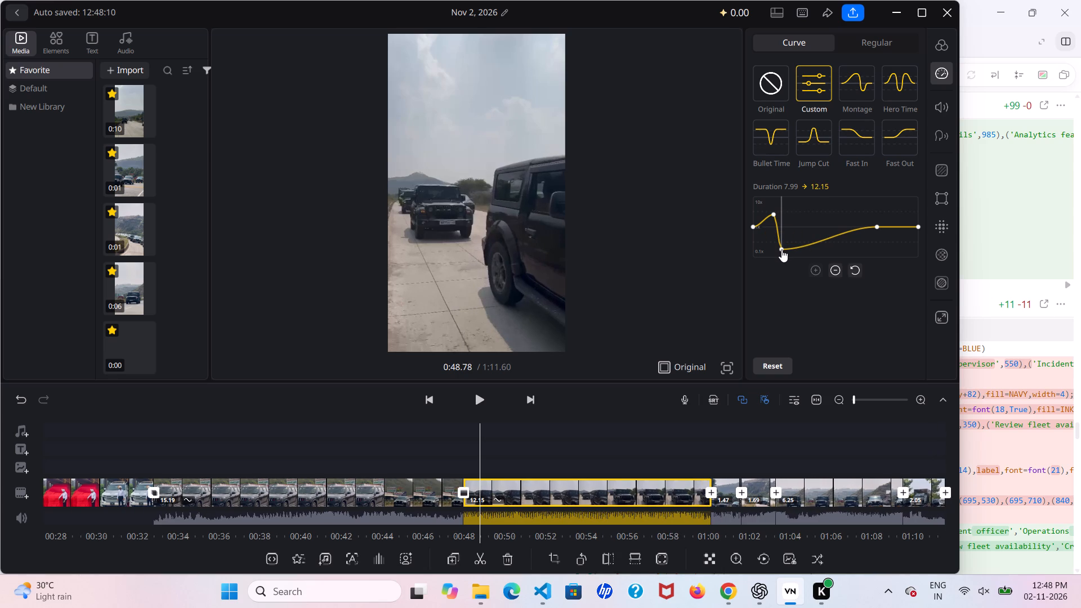
Lower the end point of the black jeep clip's speed curve slightly below 0.60x for a 12.86 s duration.
drag(919, 227, 914, 238)
click(921, 228)
drag(917, 228, 917, 240)
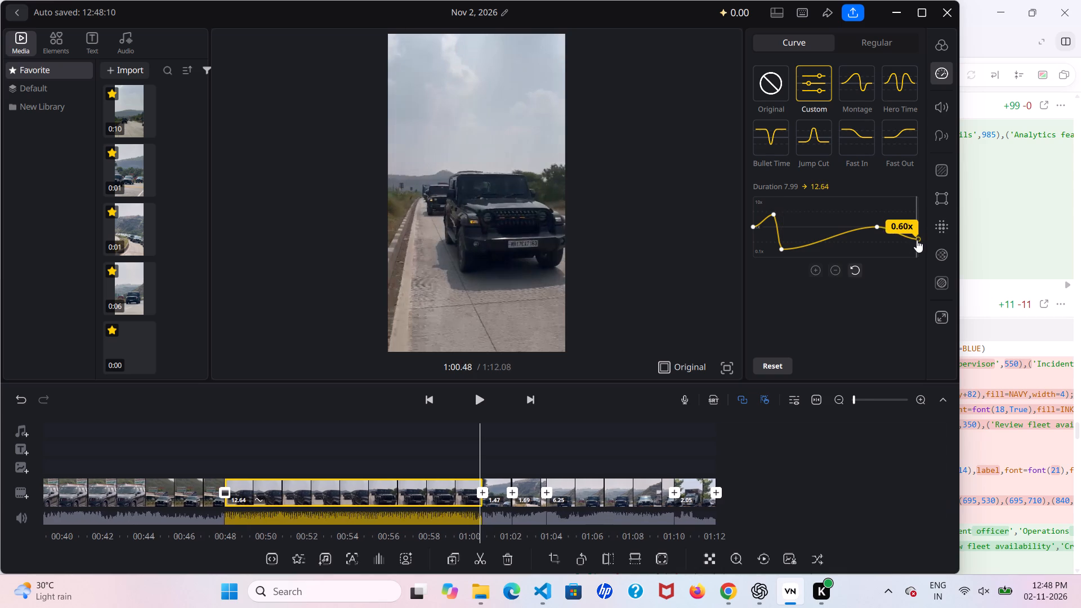
drag(917, 240, 917, 242)
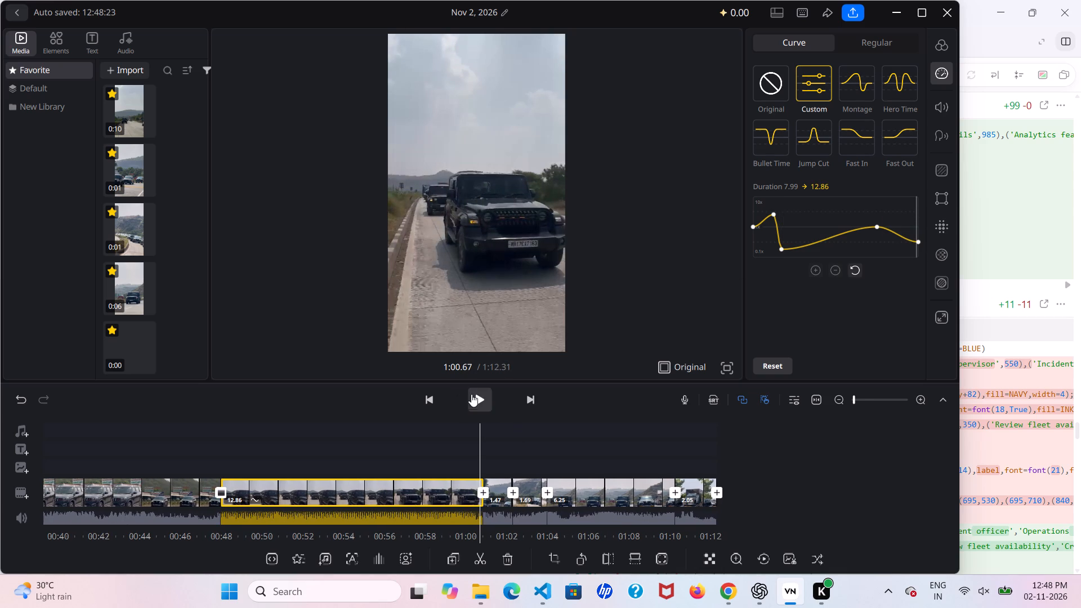
scroll(431, 469, right, 5)
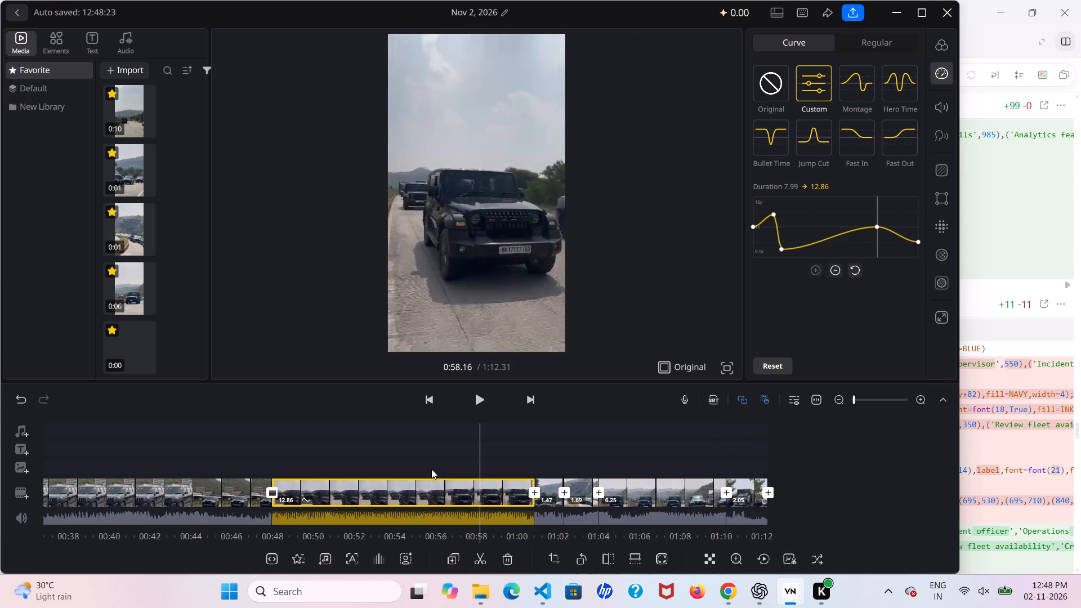
Play back the retimed black jeep clip and add a Vertical transition of 0.8 duration between it and the following 1.47 s convoy clip.
scroll(431, 469, right, 2)
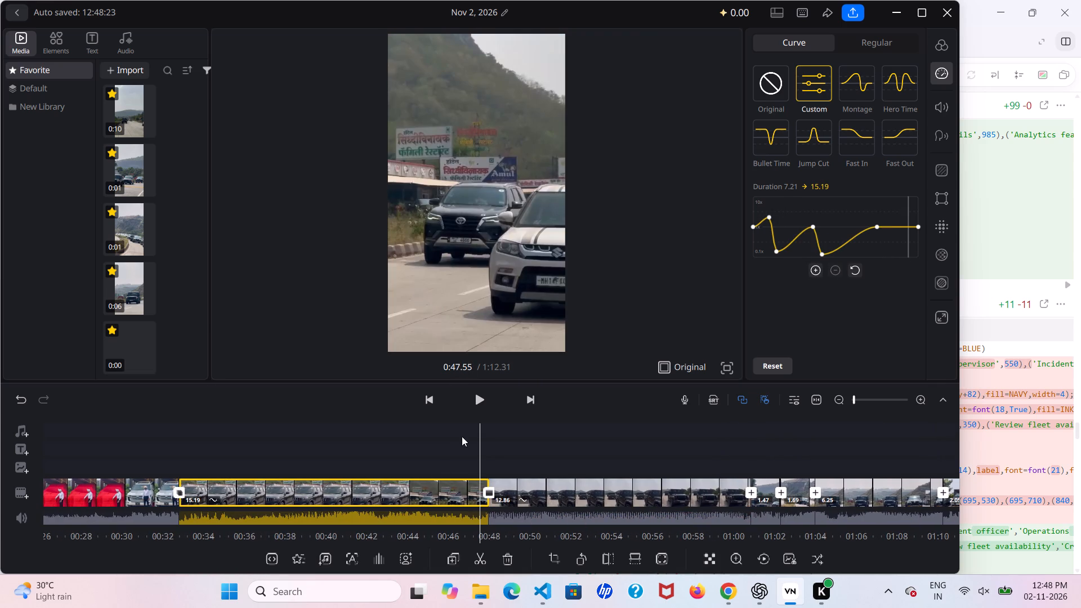
click(486, 409)
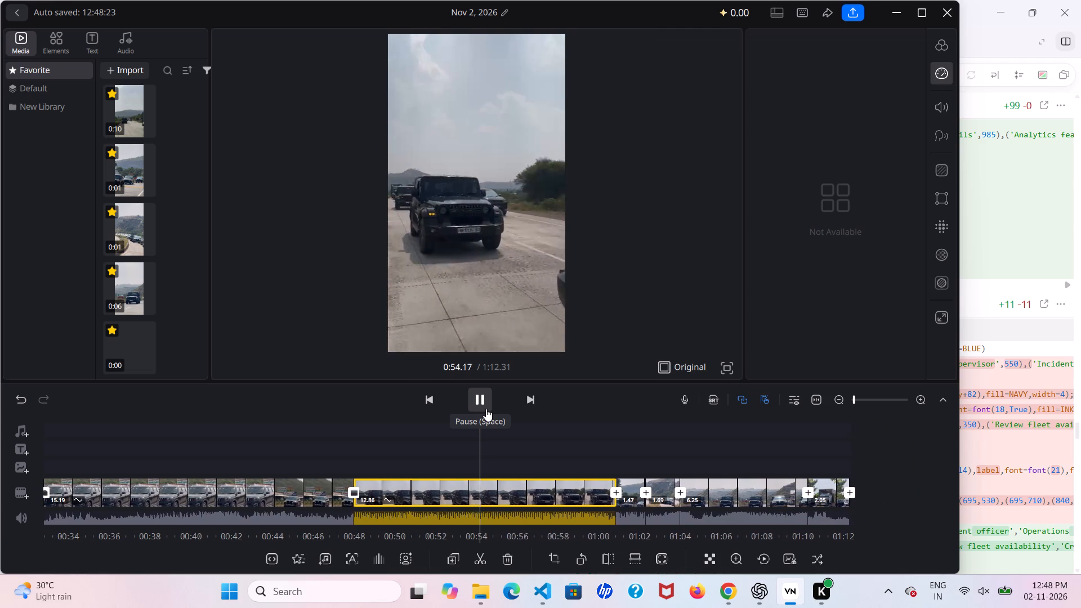
scroll(587, 489, left, 1)
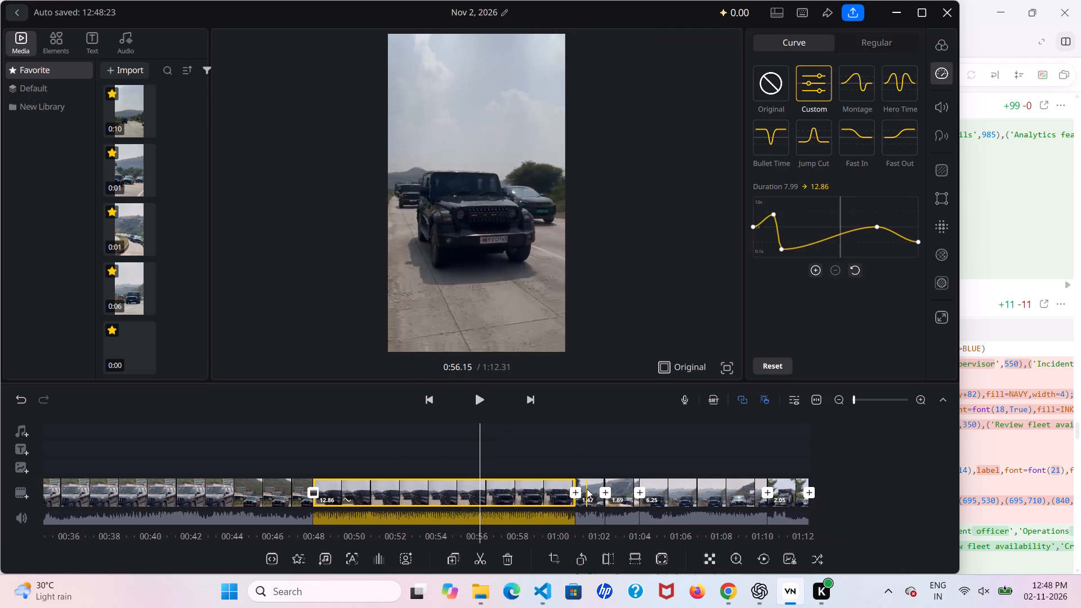
scroll(587, 489, left, 1)
click(565, 491)
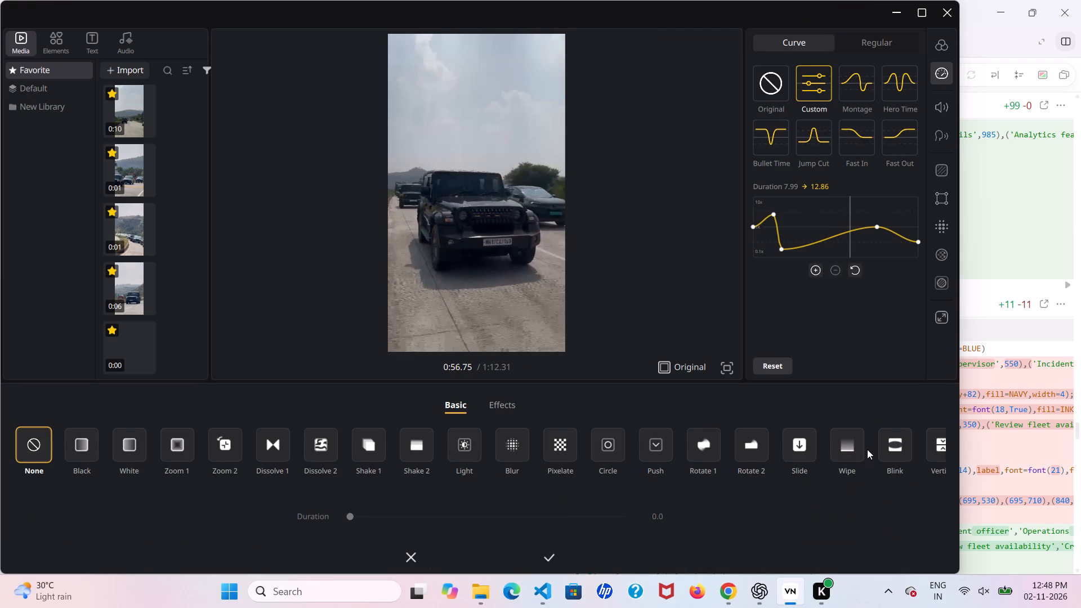
scroll(867, 449, left, 5)
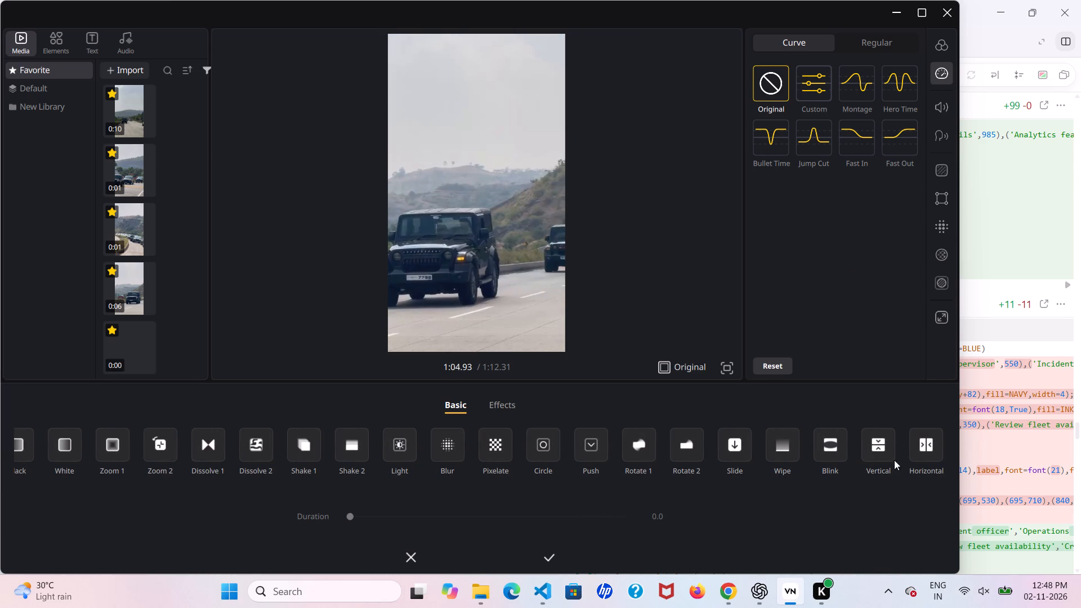
click(879, 449)
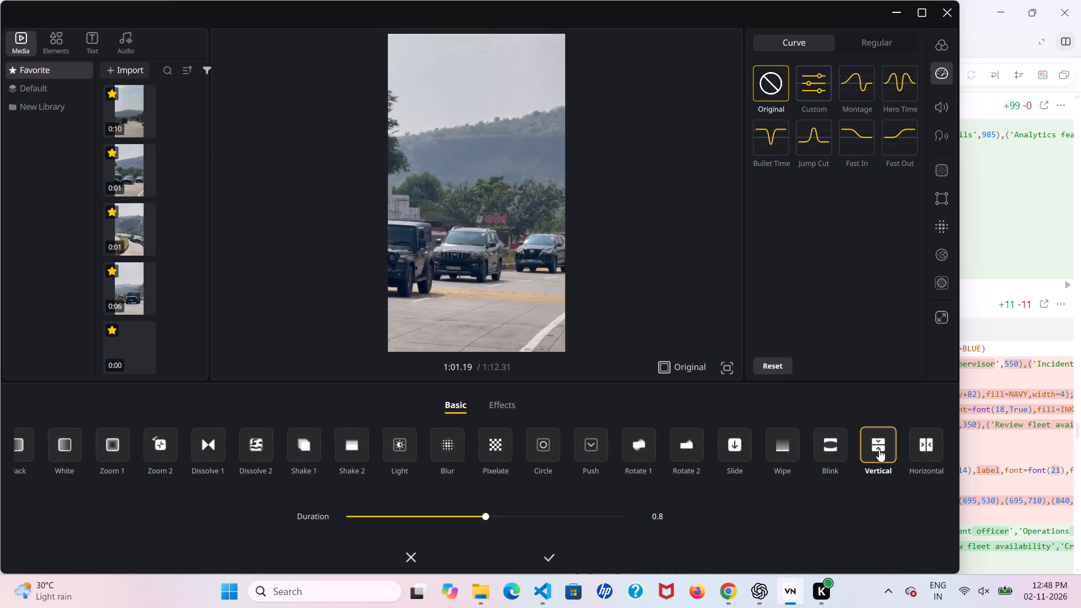
click(550, 553)
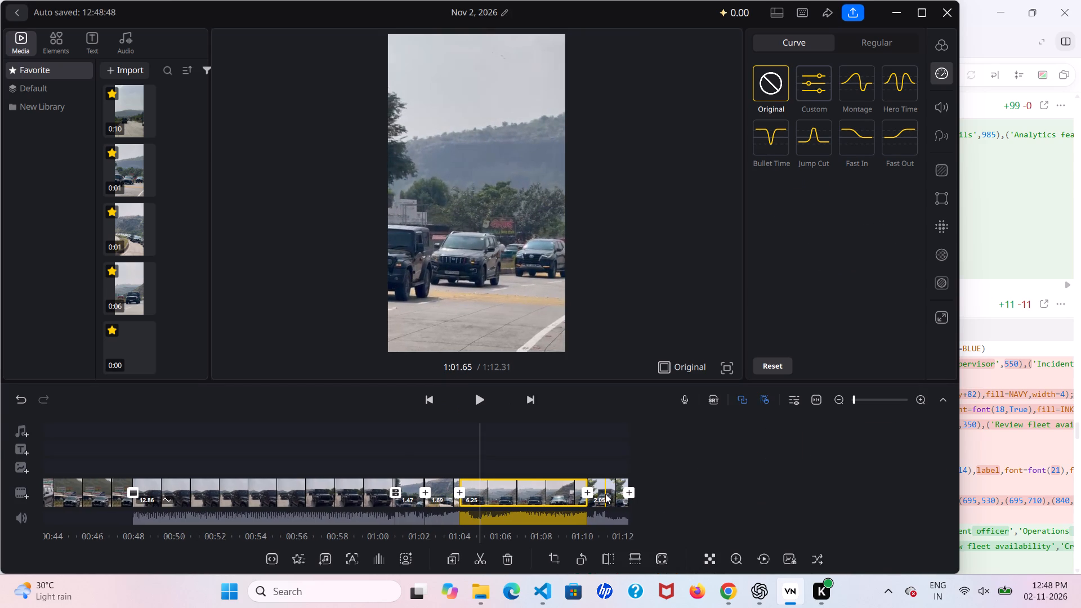
Apply a Montage speed curve to the 6.25 s convoy clip, lowering both ends, peaking early and dipping right after, for a 9.00 s duration.
click(861, 82)
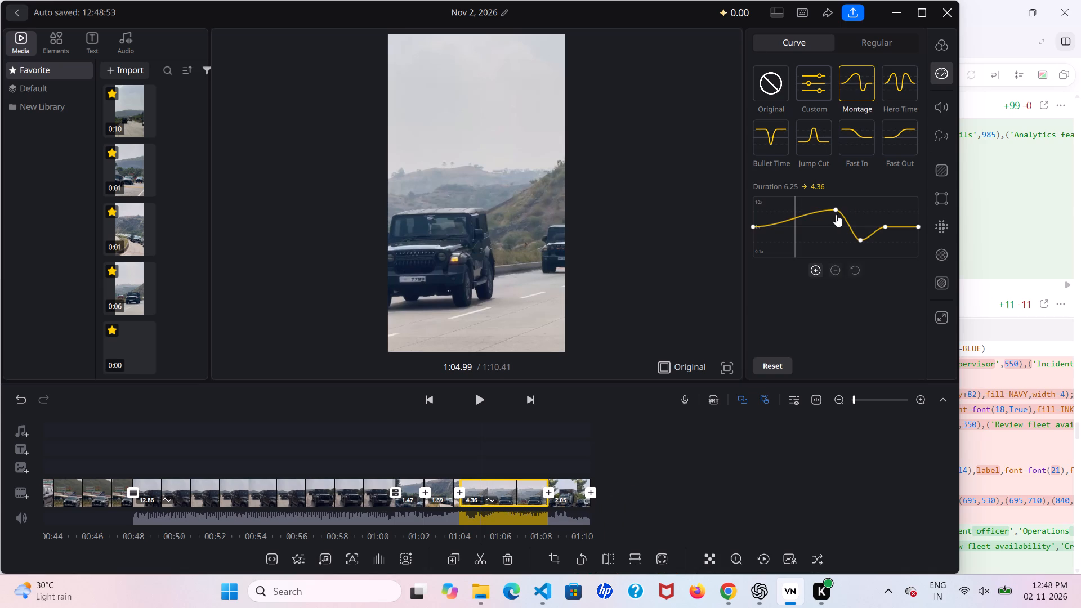
click(752, 227)
drag(752, 227, 752, 232)
drag(833, 208, 798, 214)
scroll(798, 214, left, 1)
drag(753, 227, 756, 243)
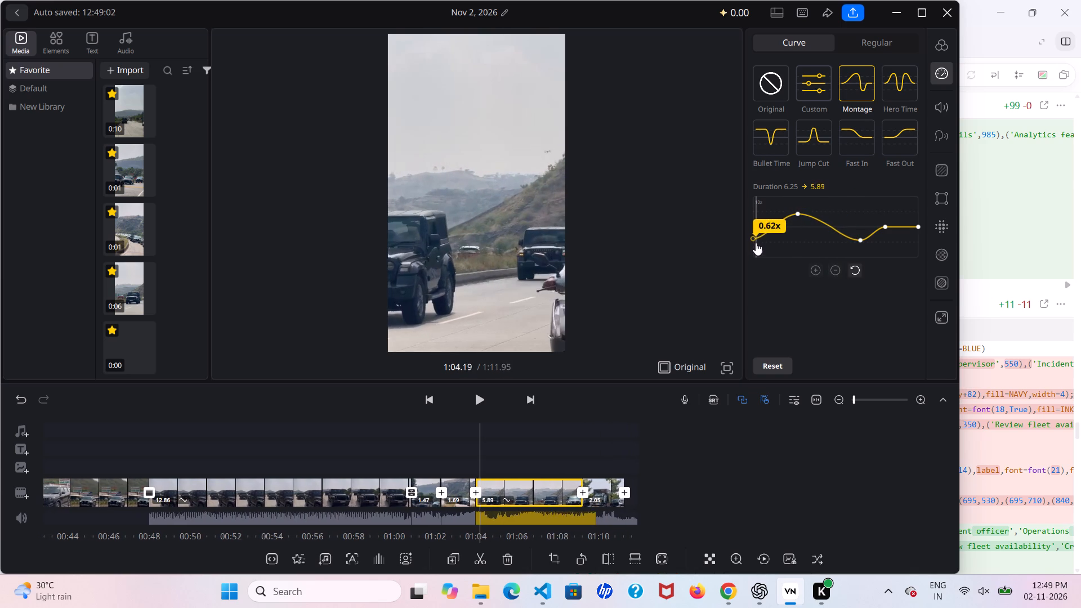
drag(756, 243, 755, 247)
drag(860, 242, 814, 248)
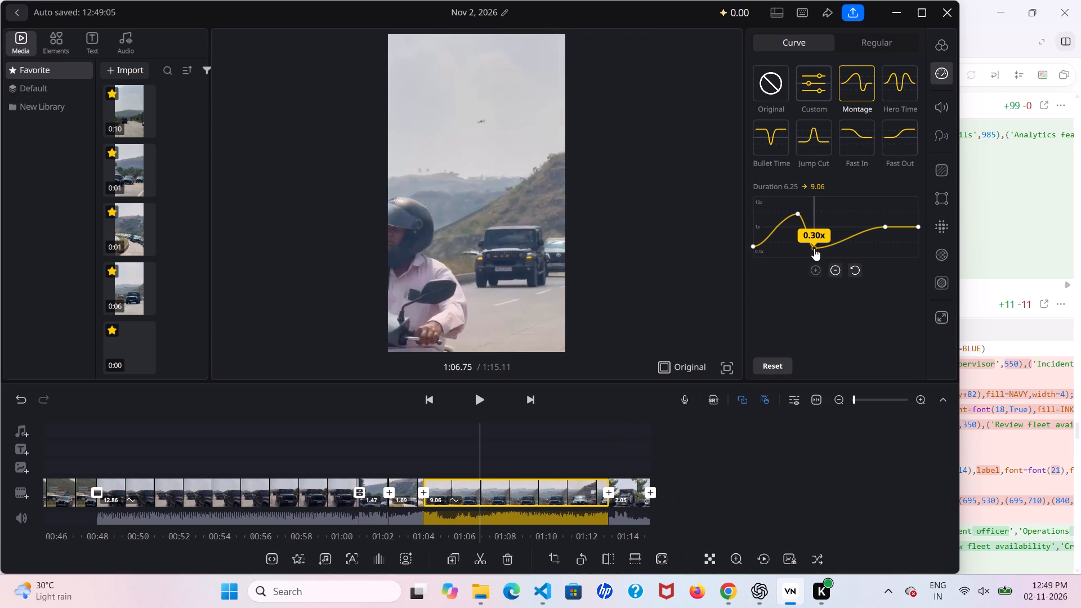
drag(814, 248, 812, 246)
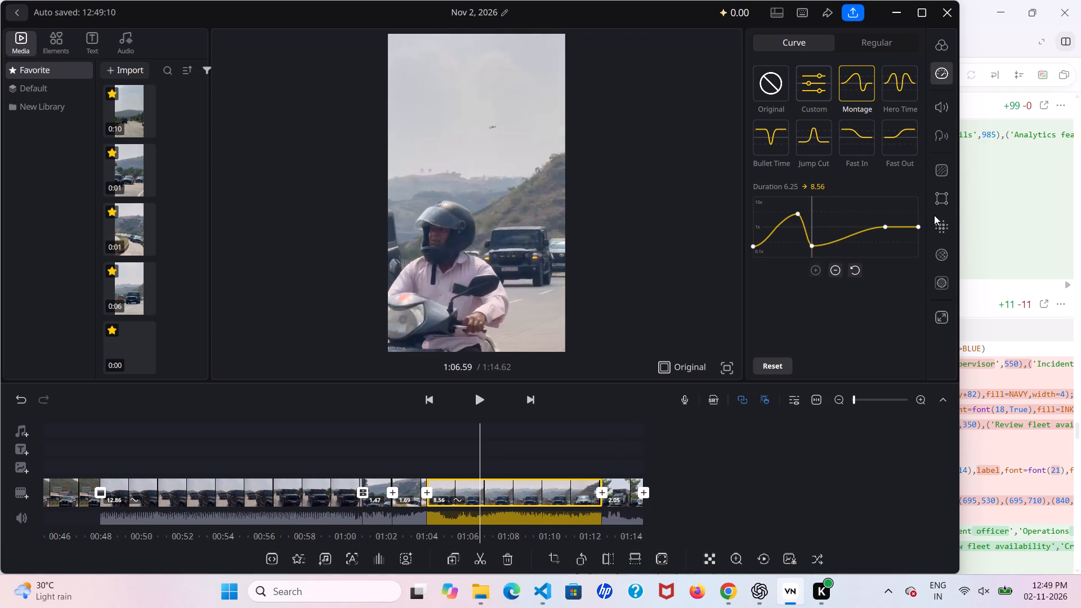
drag(917, 228, 915, 242)
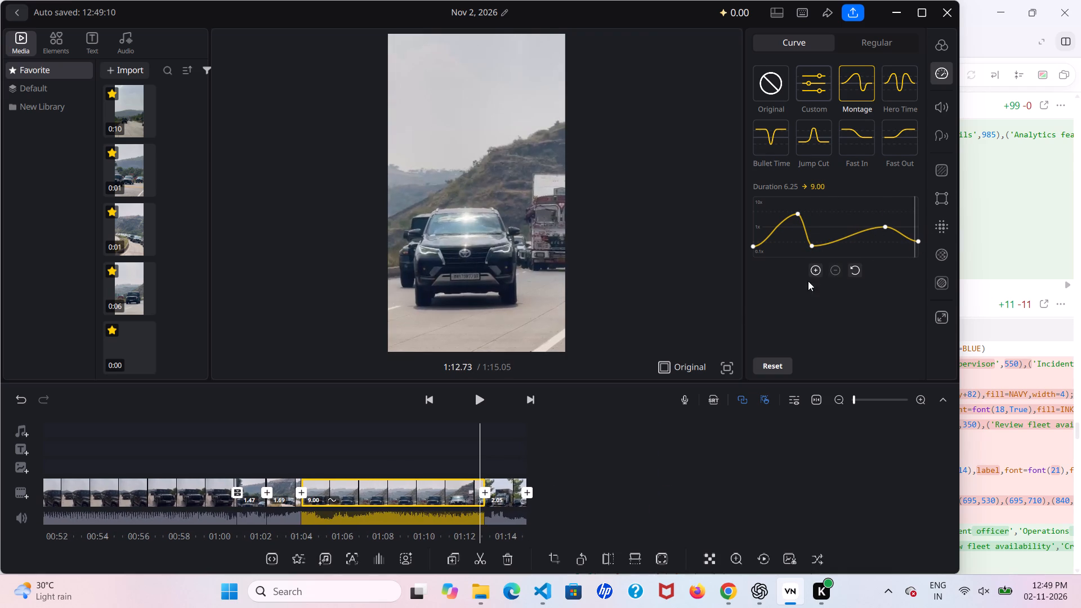
Play back the retimed 9.00 s convoy clip and set the final truck-unloading clip's regular speed to 0.7x.
scroll(542, 471, right, 5)
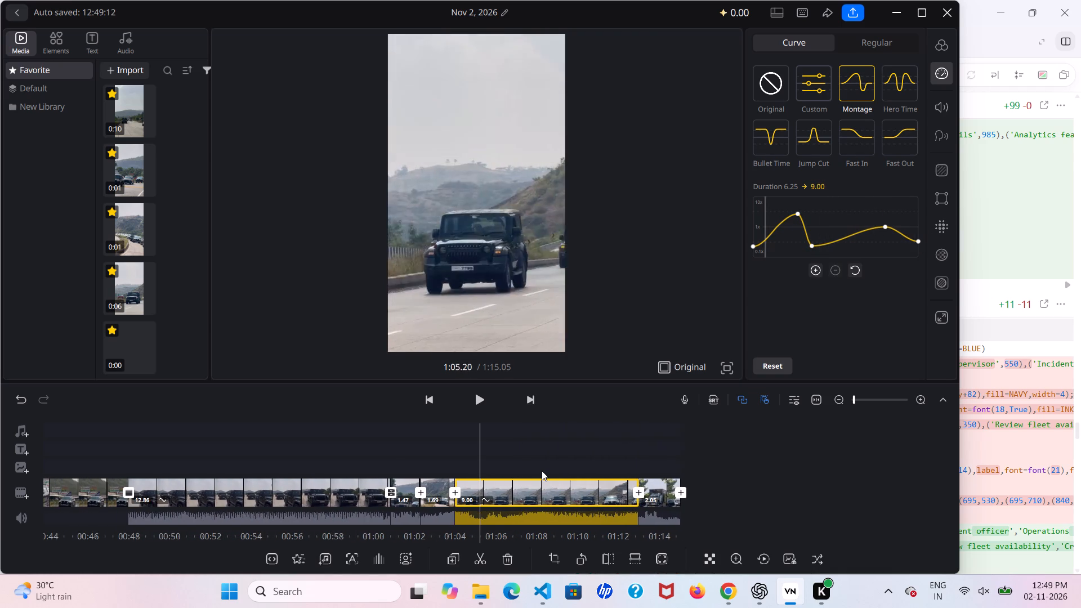
scroll(542, 471, right, 2)
click(486, 405)
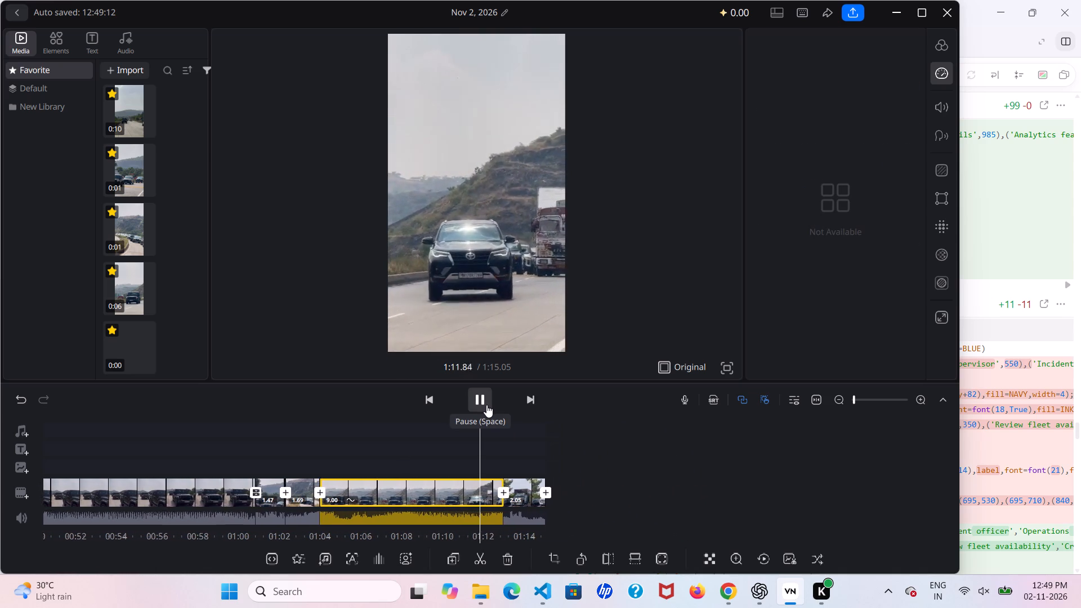
scroll(429, 479, right, 1)
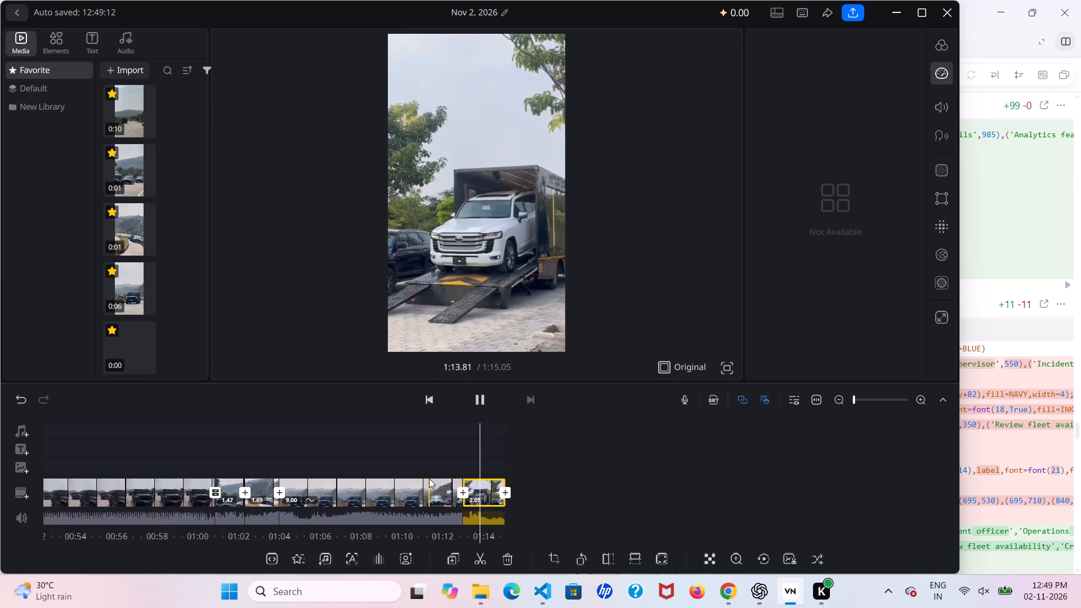
scroll(429, 479, right, 1)
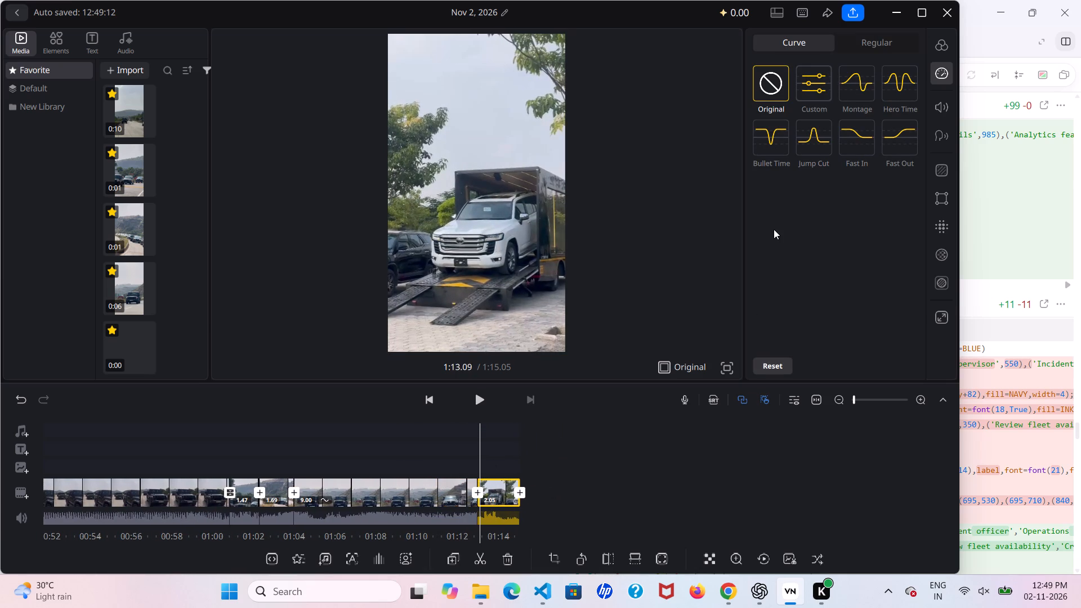
scroll(649, 476, left, 1)
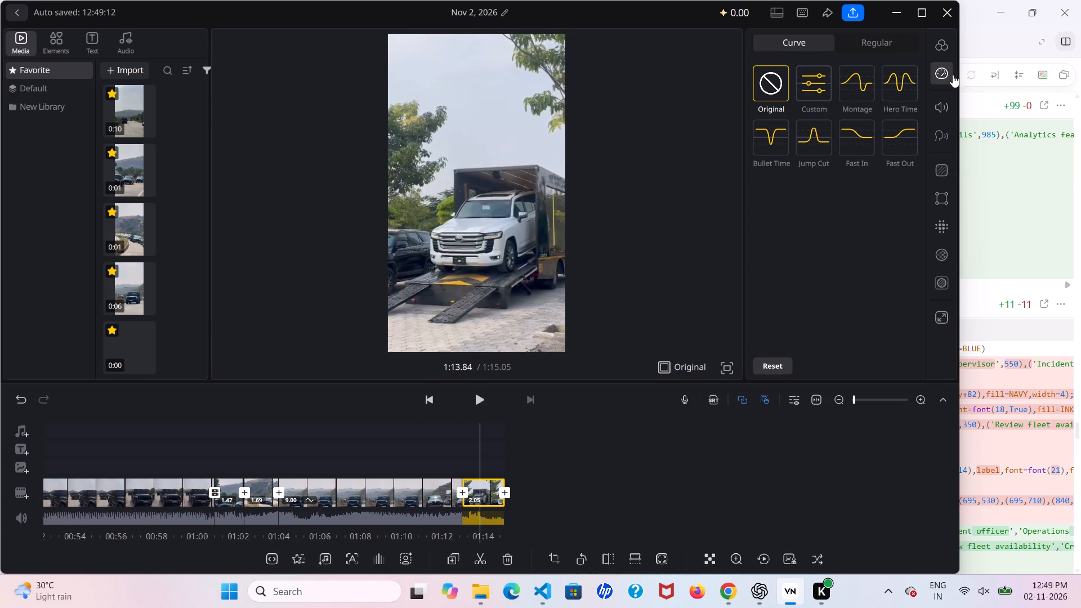
click(878, 42)
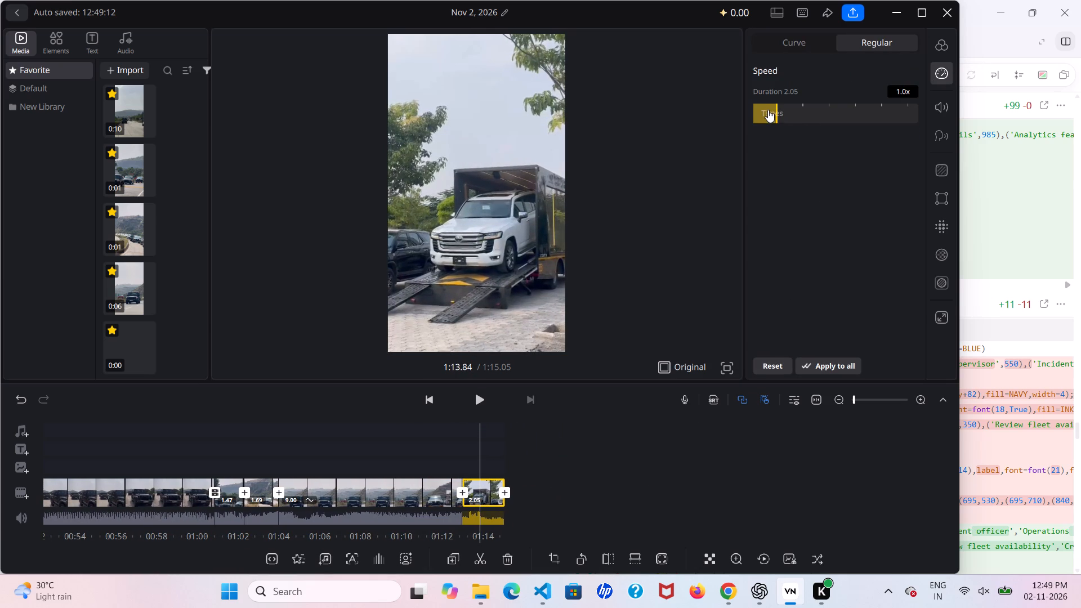
click(768, 111)
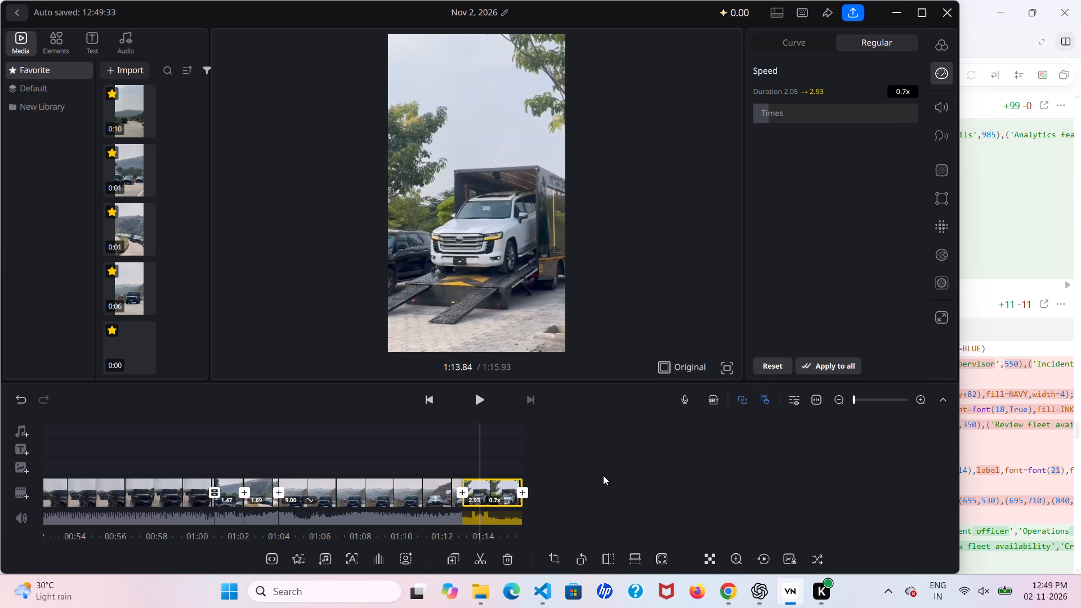
Preview Blur and Pixelate, settling on a Zoom 1 transition of 1.0 duration between the 9.00 s convoy clip and the final truck-unloading clip.
scroll(603, 475, right, 19)
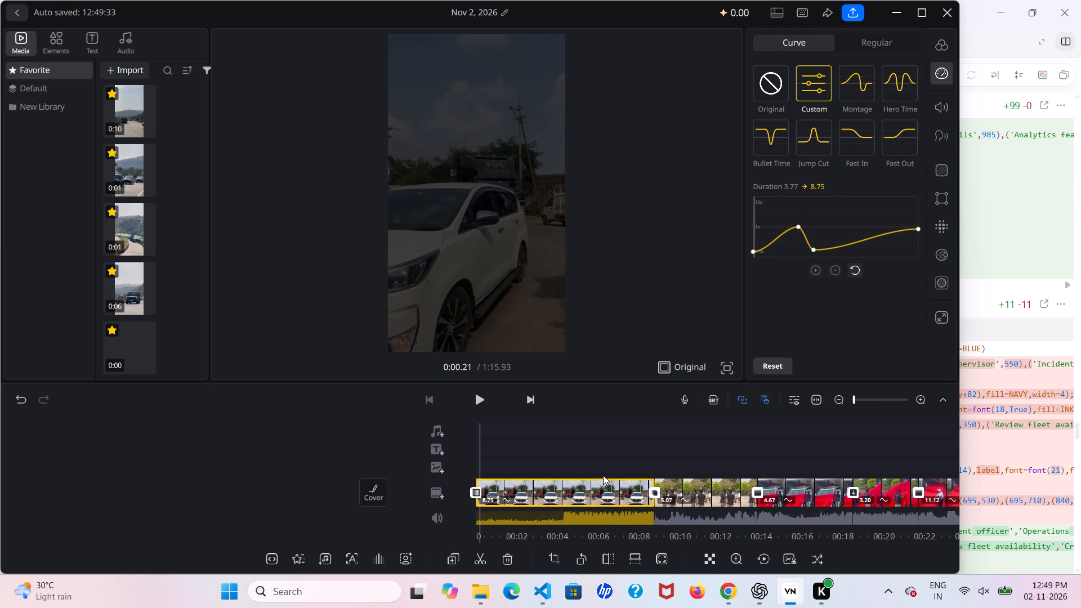
scroll(603, 475, left, 20)
scroll(603, 475, left, 10)
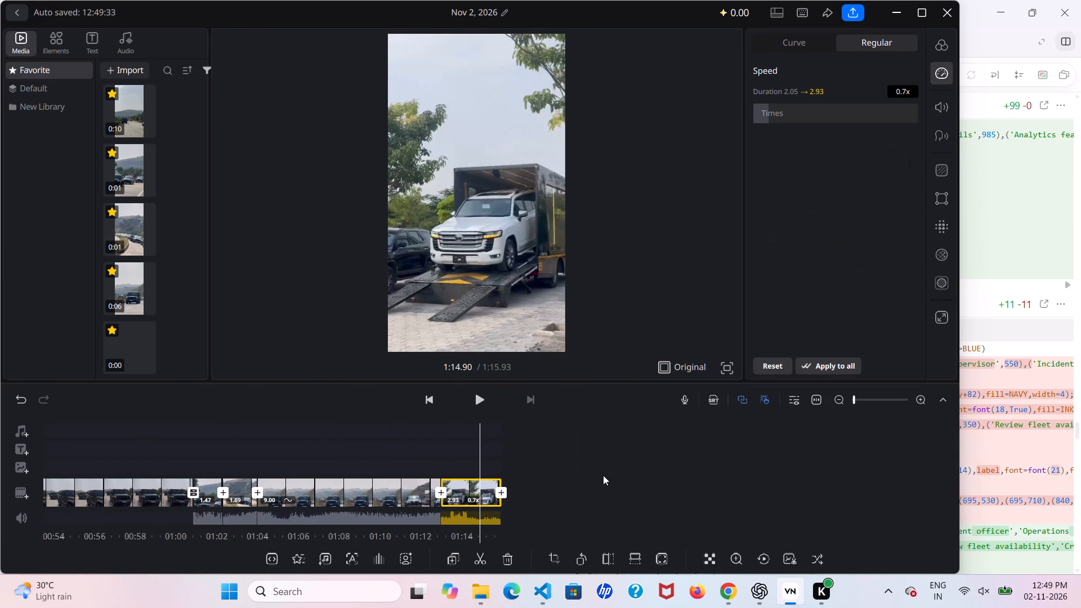
double_click(442, 491)
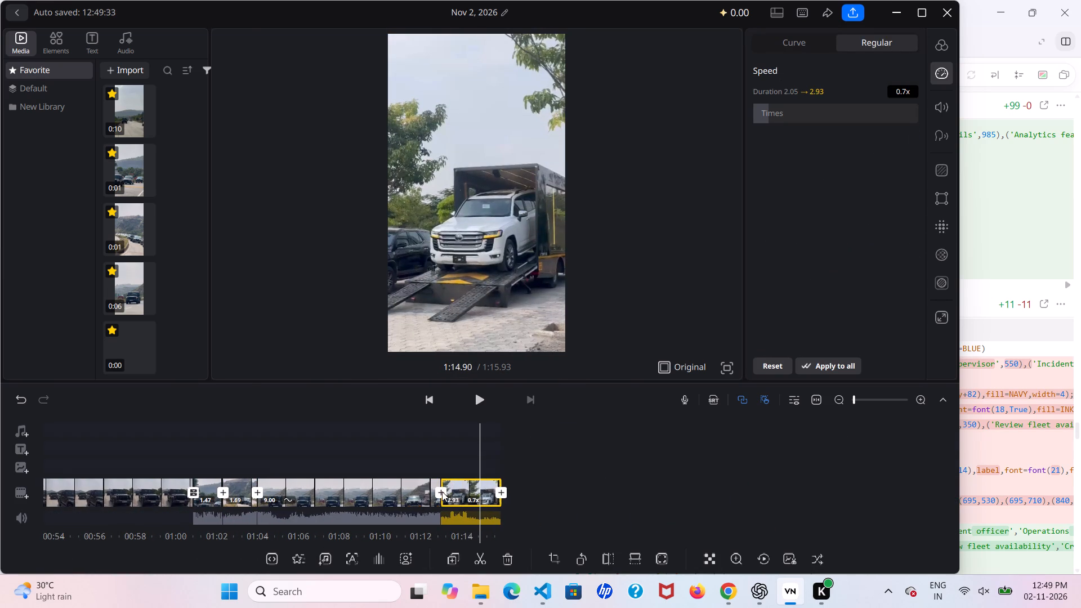
double_click(442, 491)
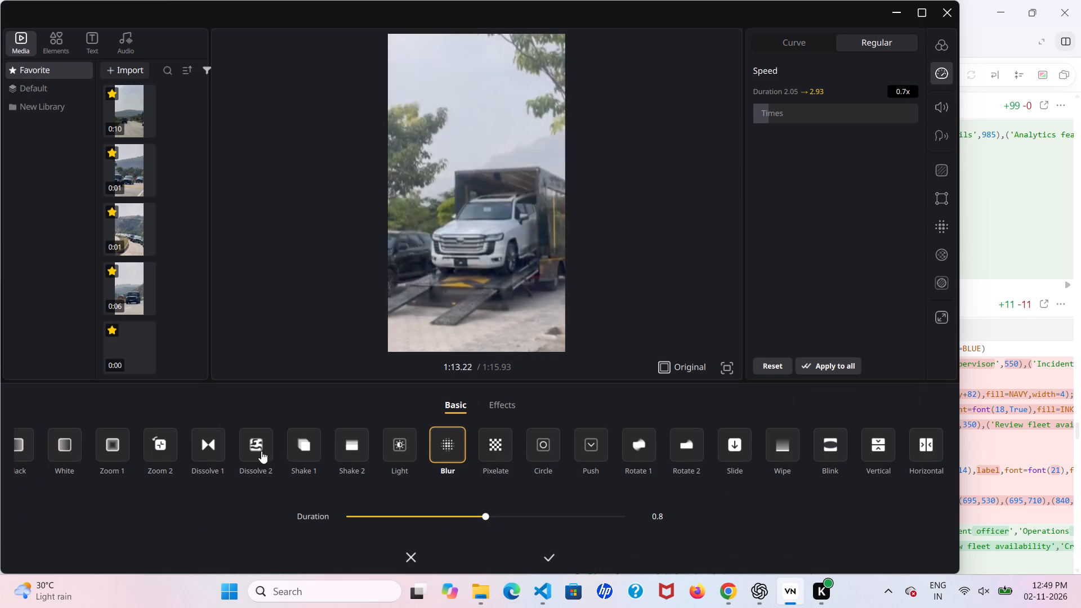
click(433, 443)
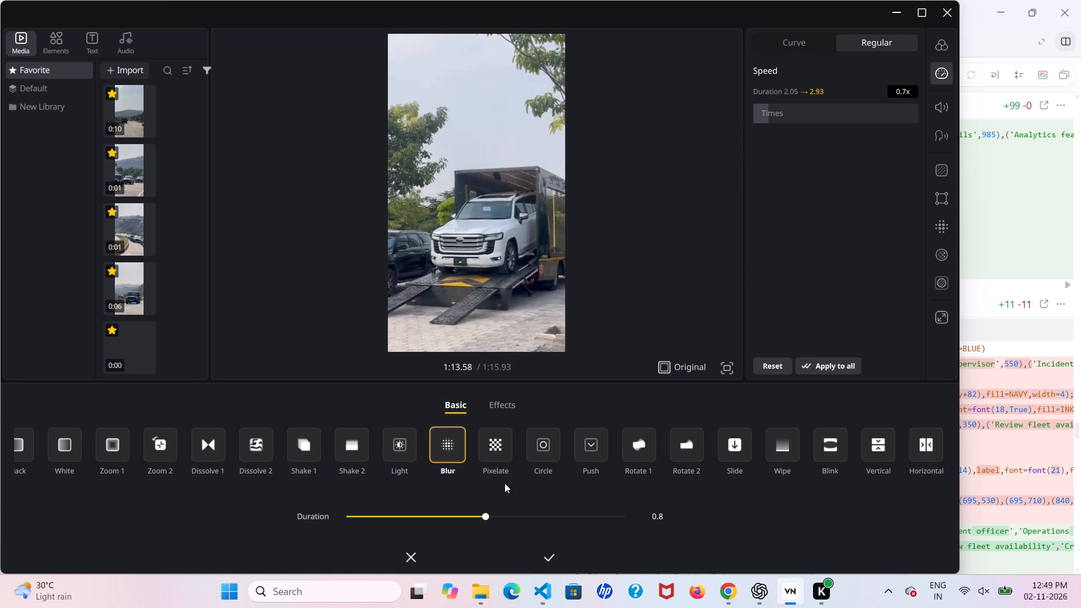
click(501, 452)
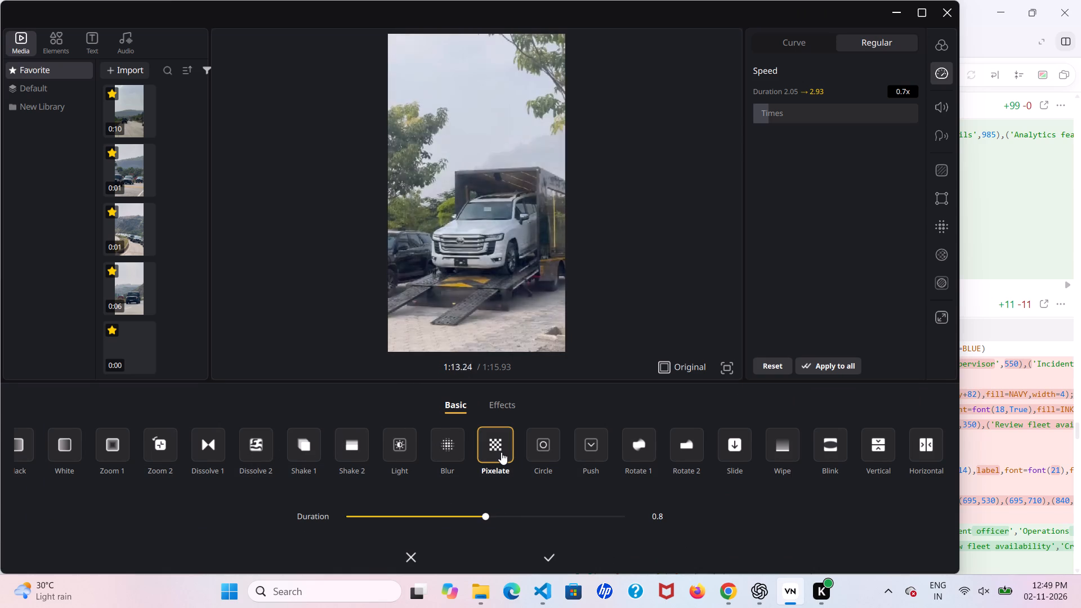
click(93, 447)
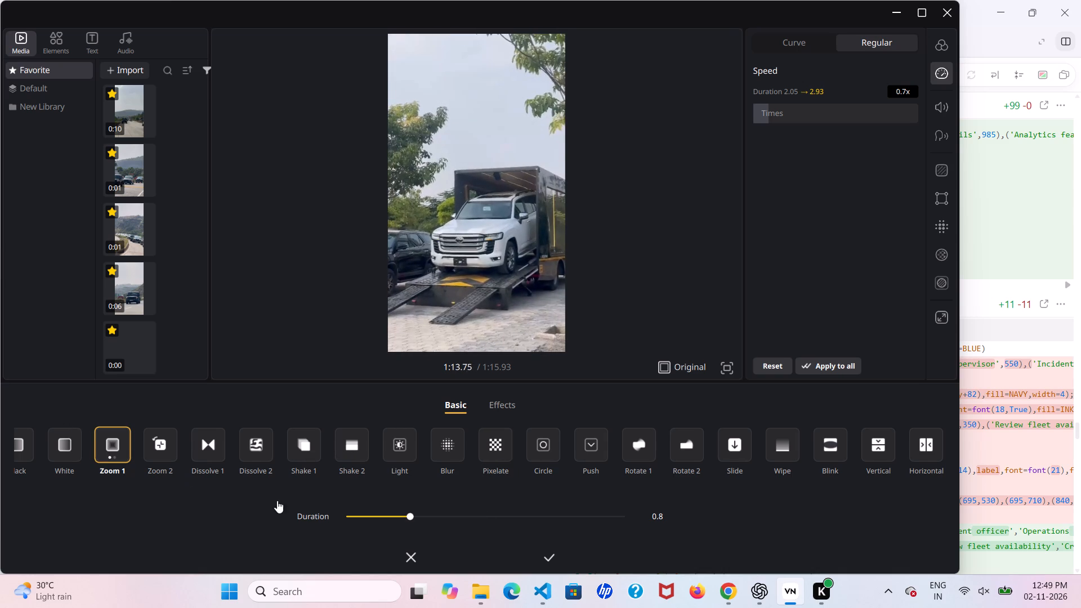
click(429, 520)
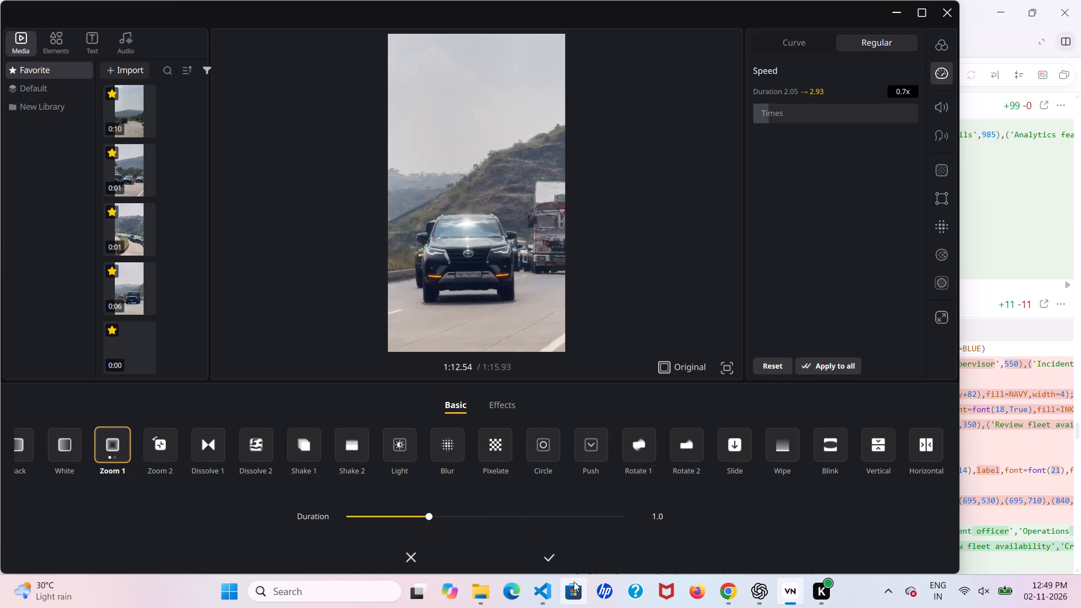
click(542, 558)
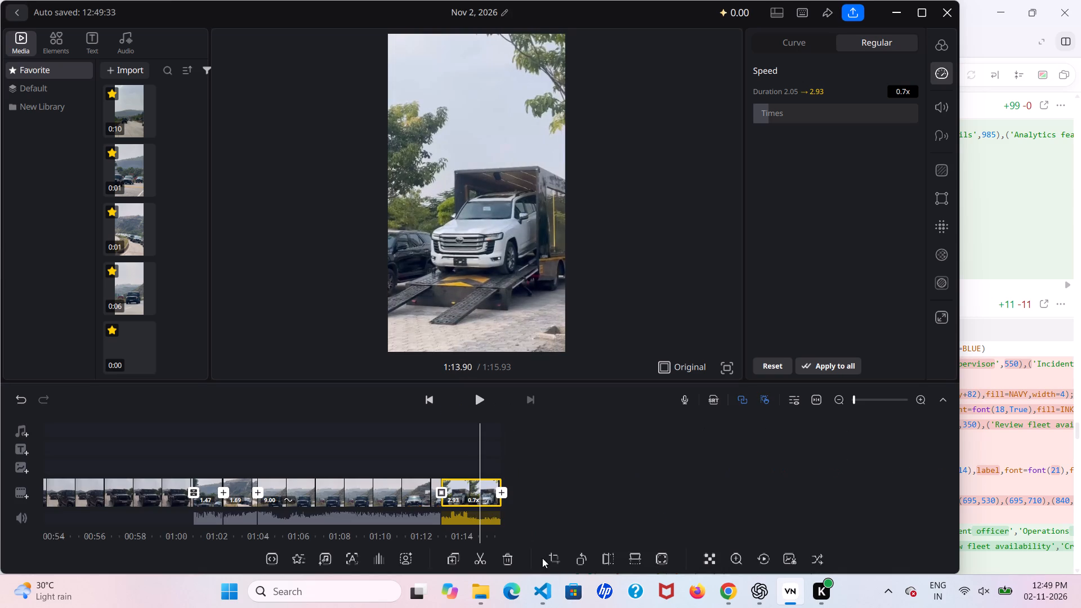
Add a Black ending transition of 0.8 duration after the final truck-unloading clip.
double_click(501, 489)
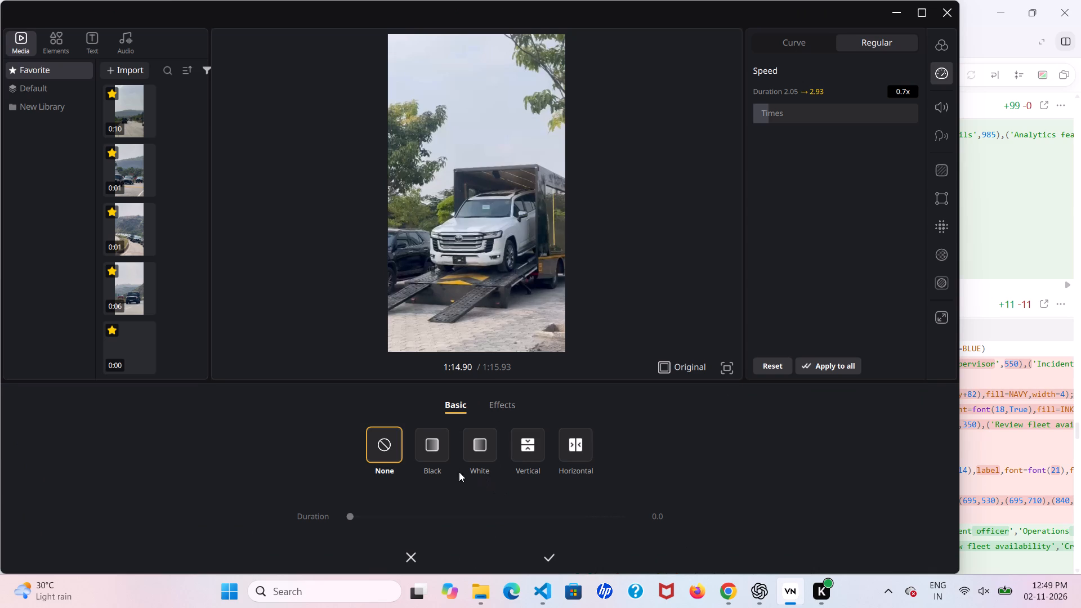
click(441, 455)
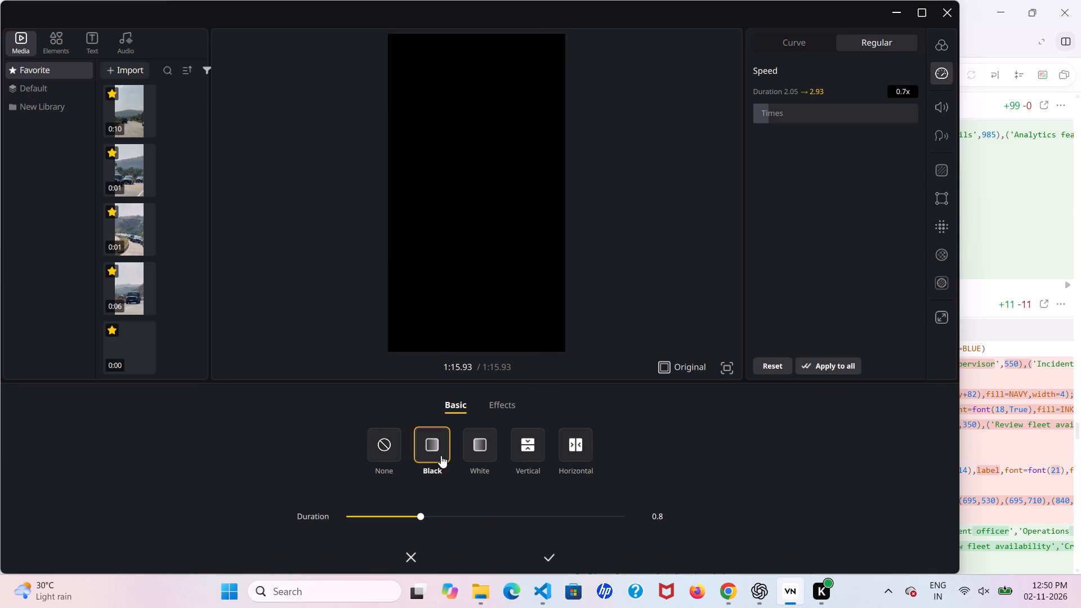
click(545, 548)
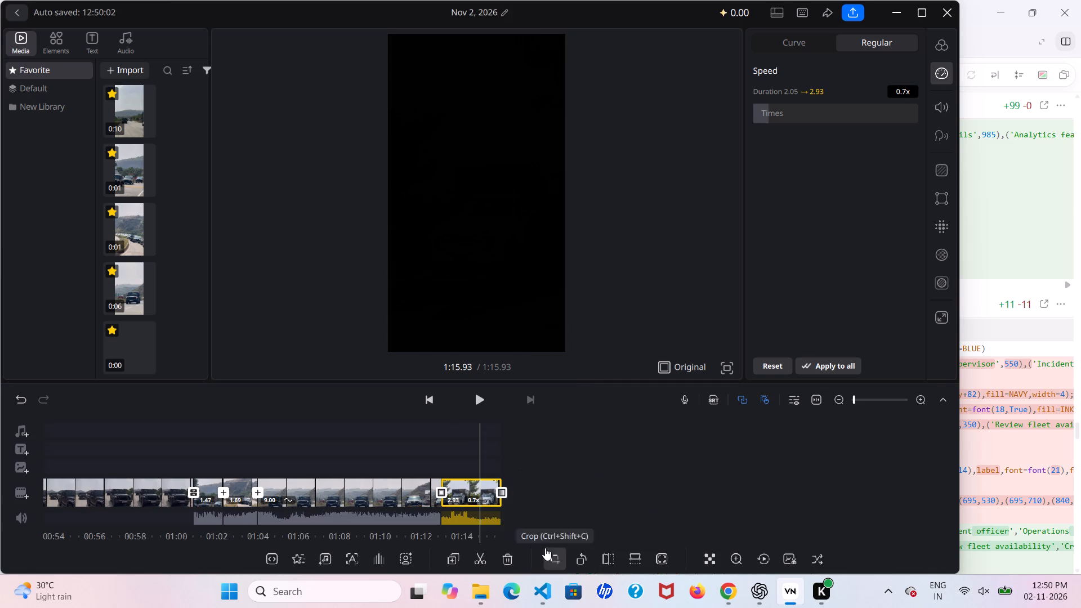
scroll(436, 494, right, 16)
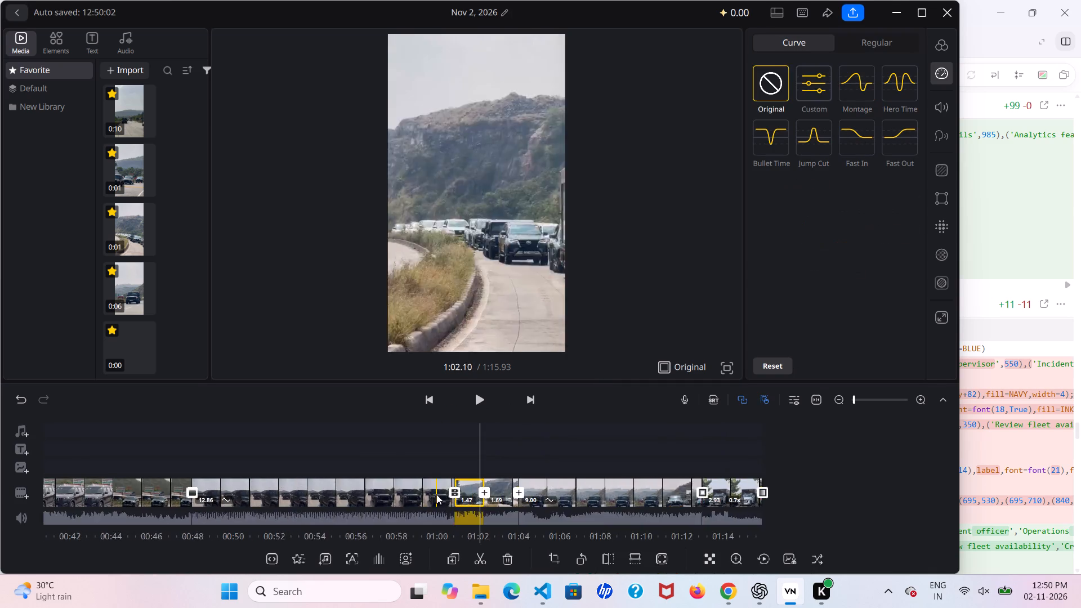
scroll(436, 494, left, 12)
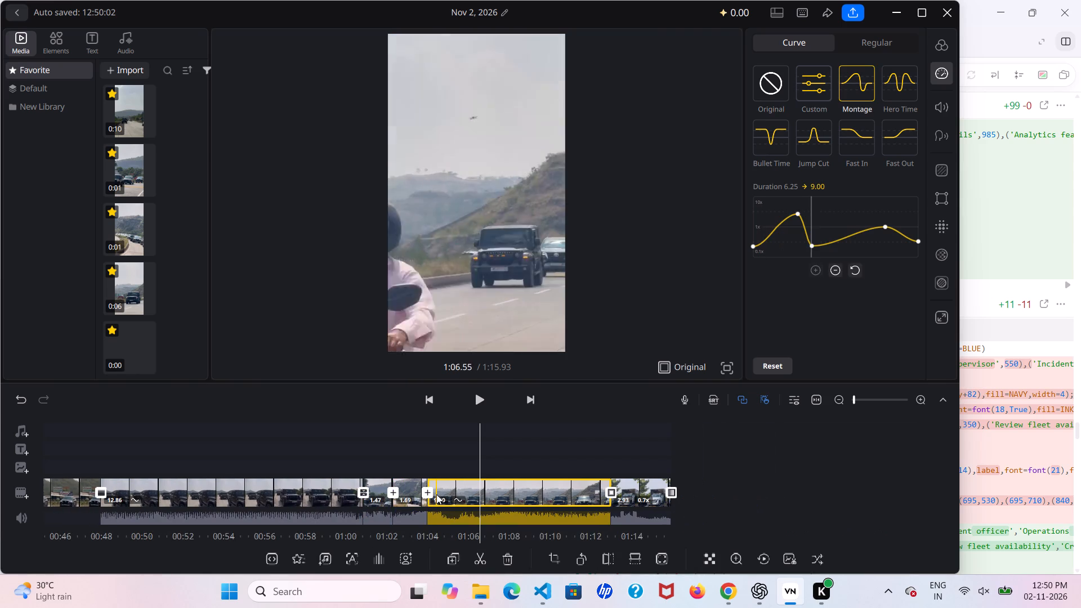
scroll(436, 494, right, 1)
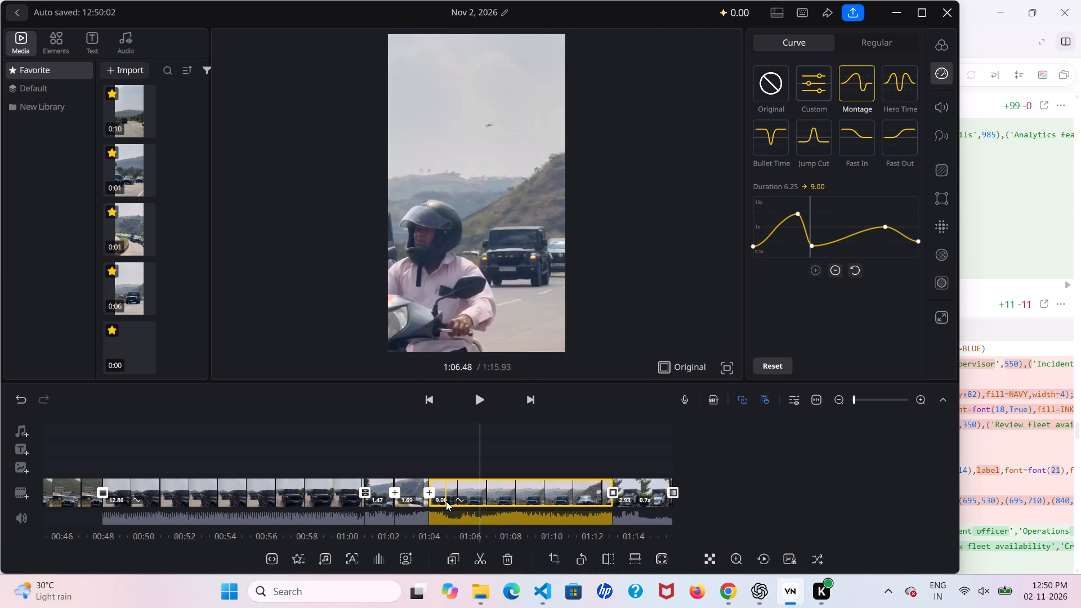
Add a Vertical transition of 0.8 duration between the 1.47 s and 1.69 s convoy clips.
scroll(446, 501, right, 4)
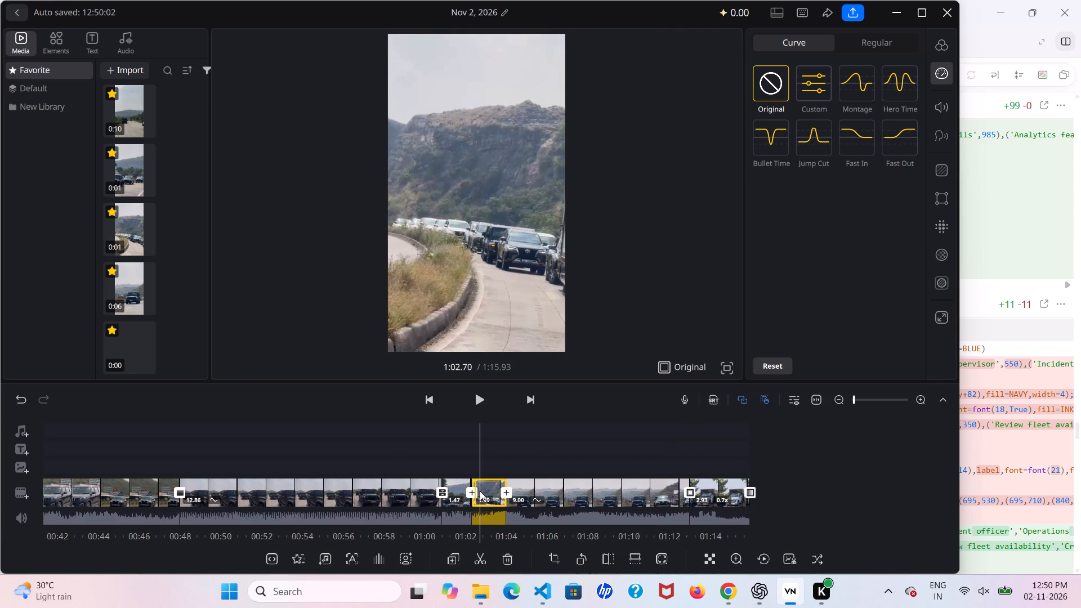
double_click(469, 493)
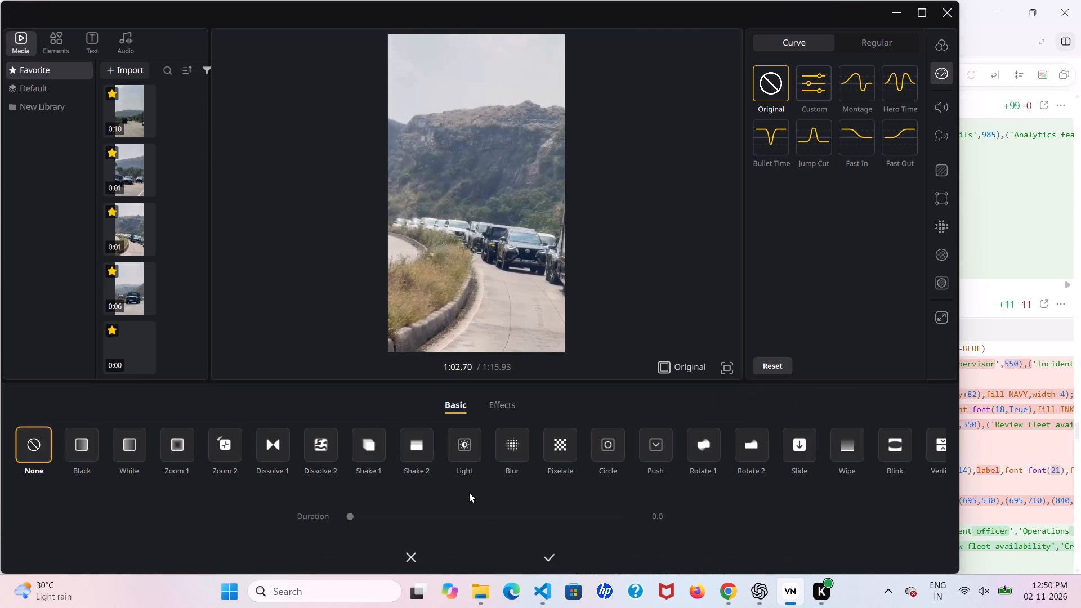
scroll(627, 455, left, 16)
scroll(627, 455, left, 7)
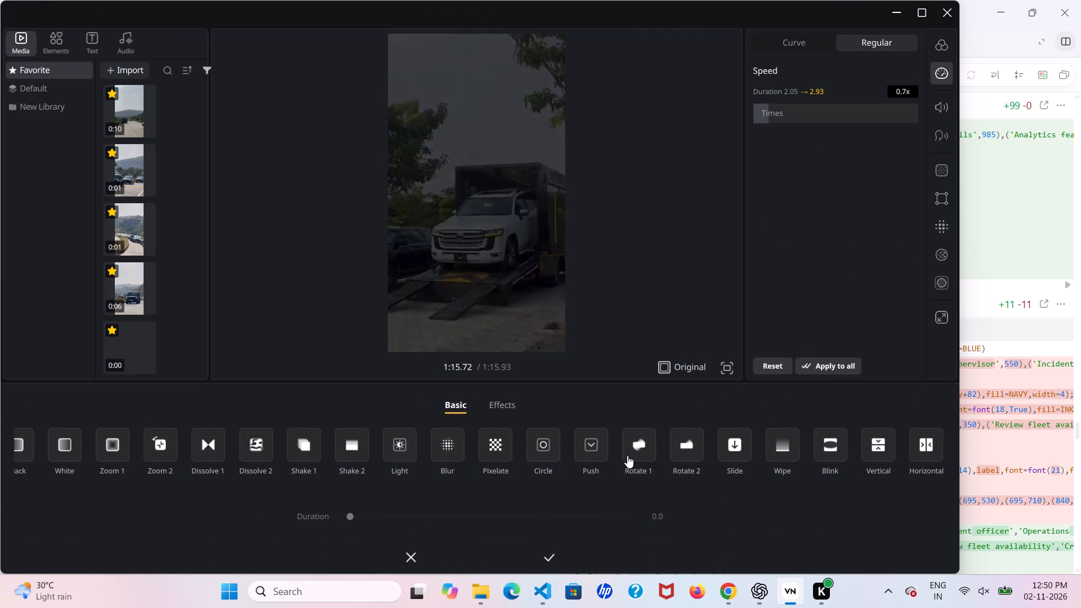
click(888, 445)
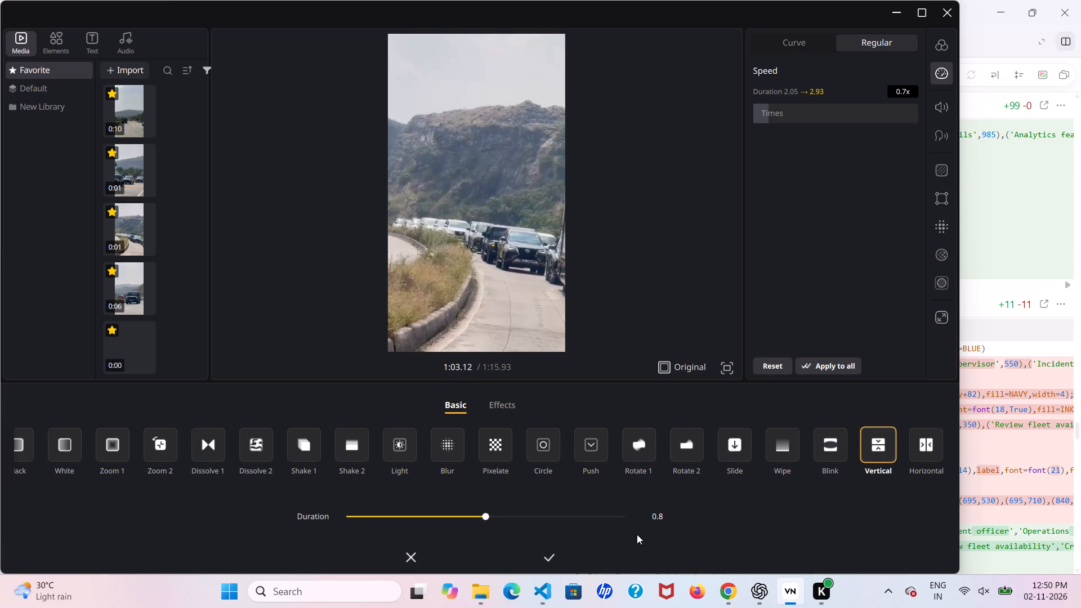
click(544, 556)
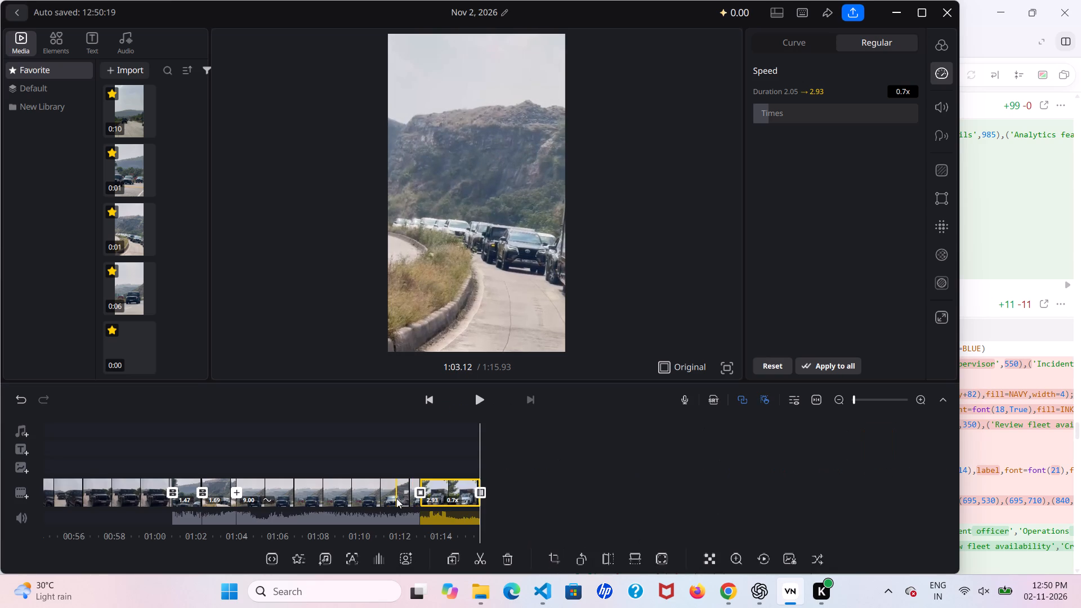
Preview Shake 2, settling on a Zoom 2 transition of 0.8 duration between the 1.69 s and 9.00 s convoy clips.
scroll(396, 498, right, 4)
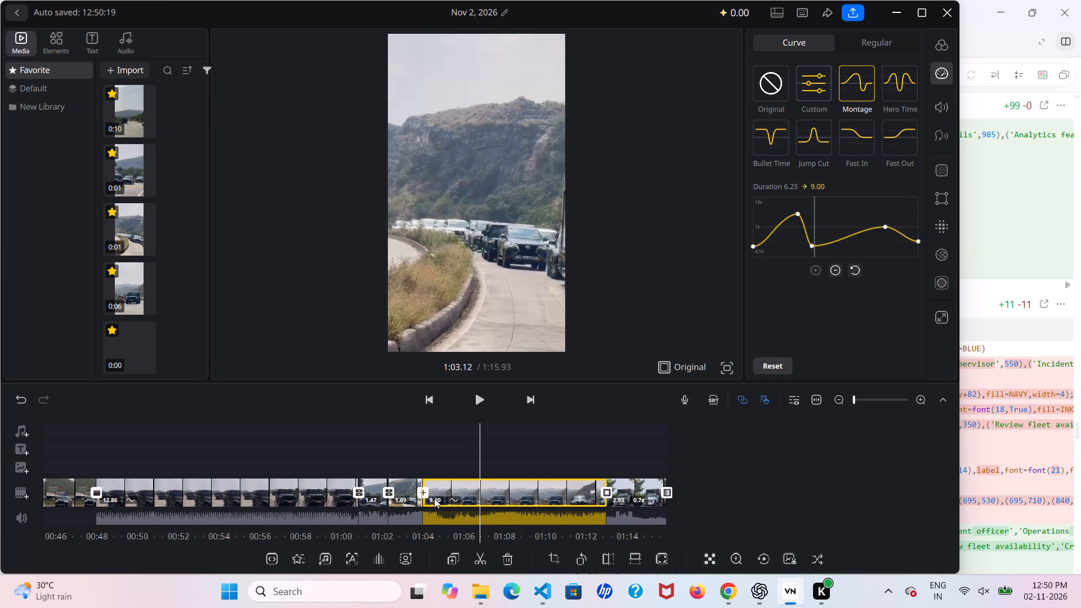
double_click(425, 493)
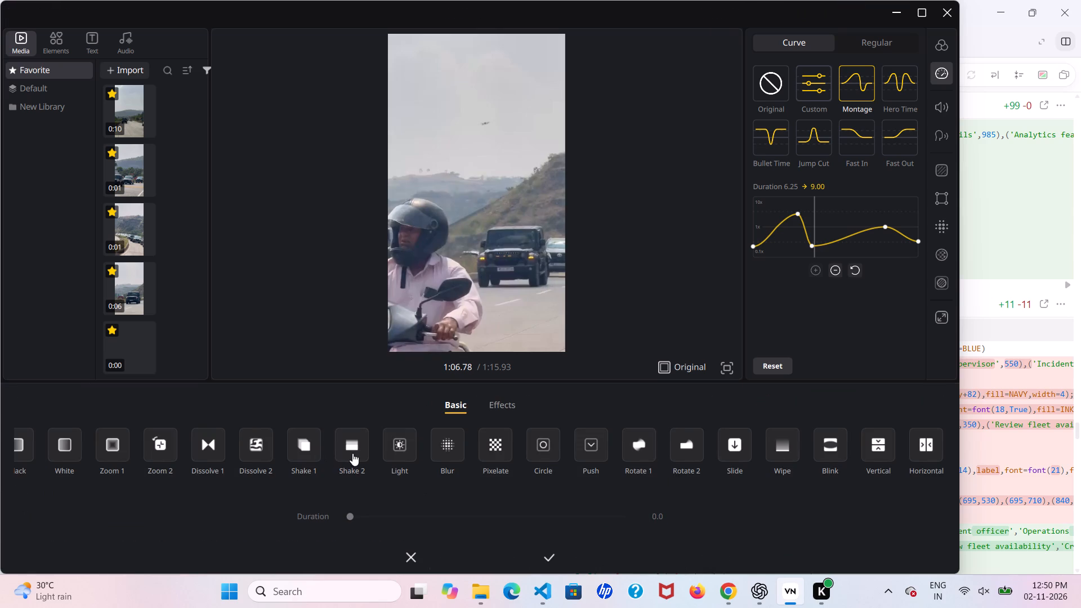
click(354, 453)
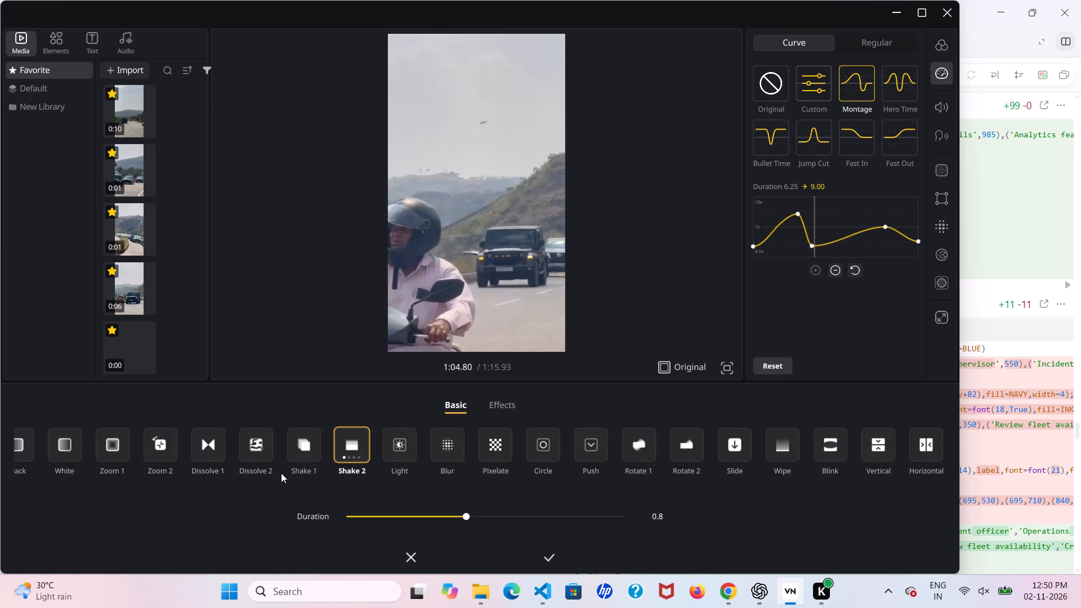
click(168, 448)
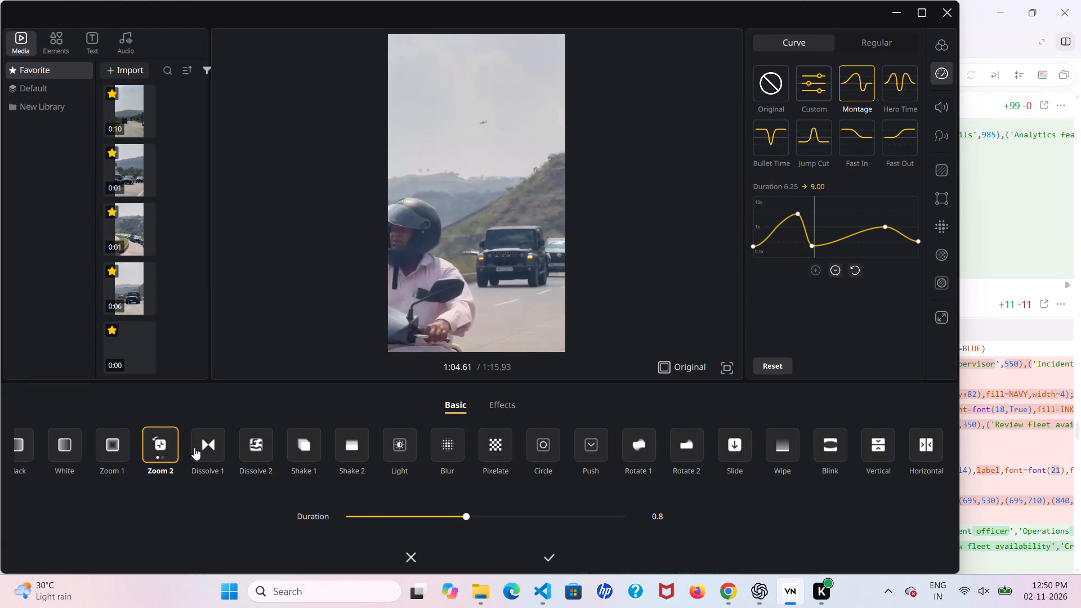
click(546, 556)
Look through the whole timeline between the opening clip and the final truck-unloading clip to review the sequence and its transitions.
scroll(617, 491, right, 8)
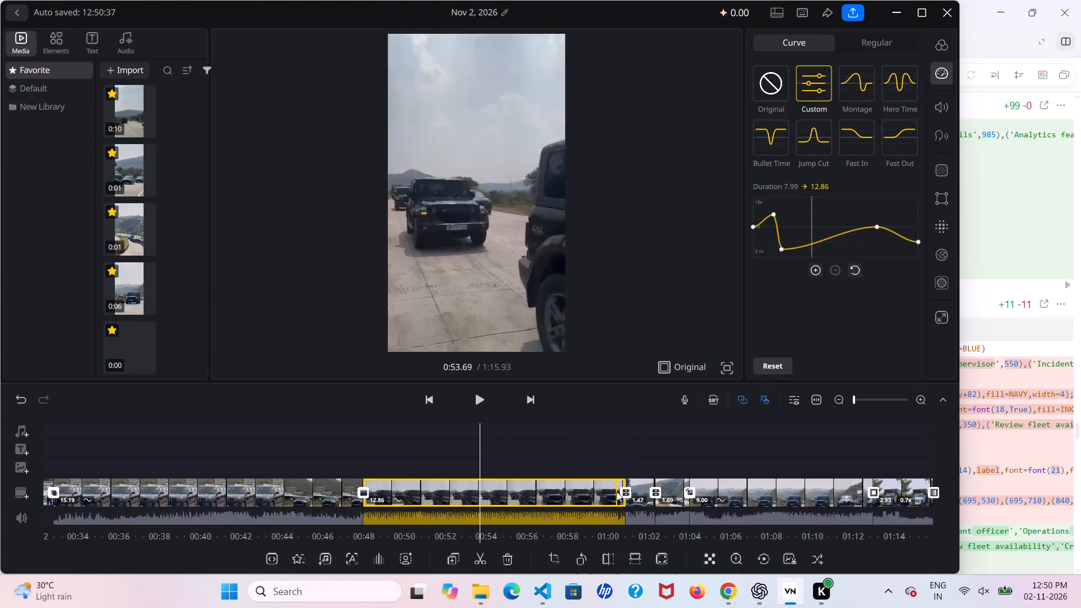
scroll(617, 491, right, 4)
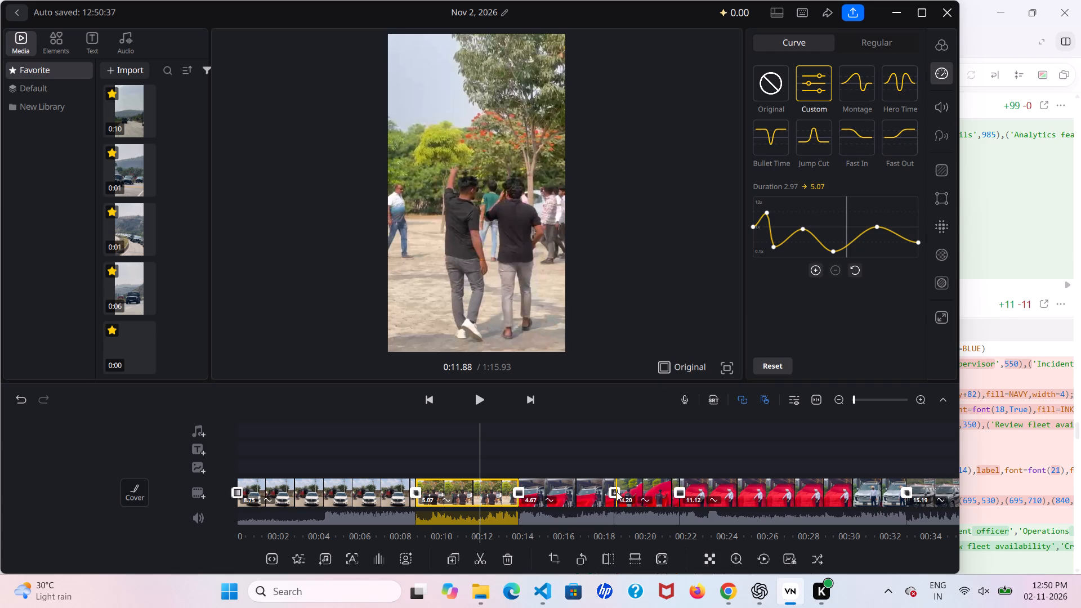
scroll(617, 491, right, 14)
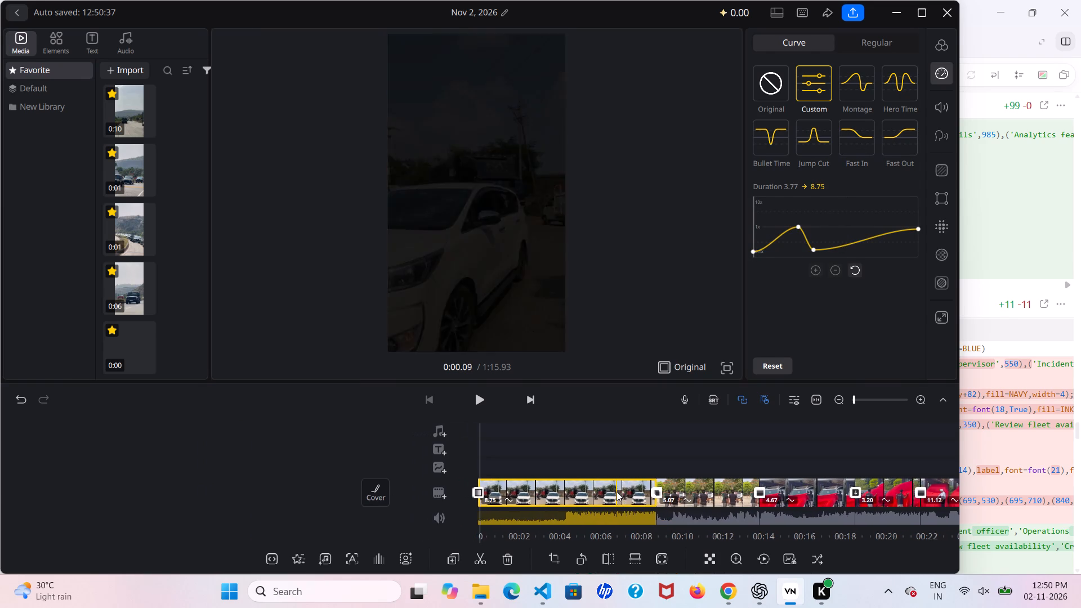
scroll(617, 491, left, 20)
scroll(617, 491, left, 9)
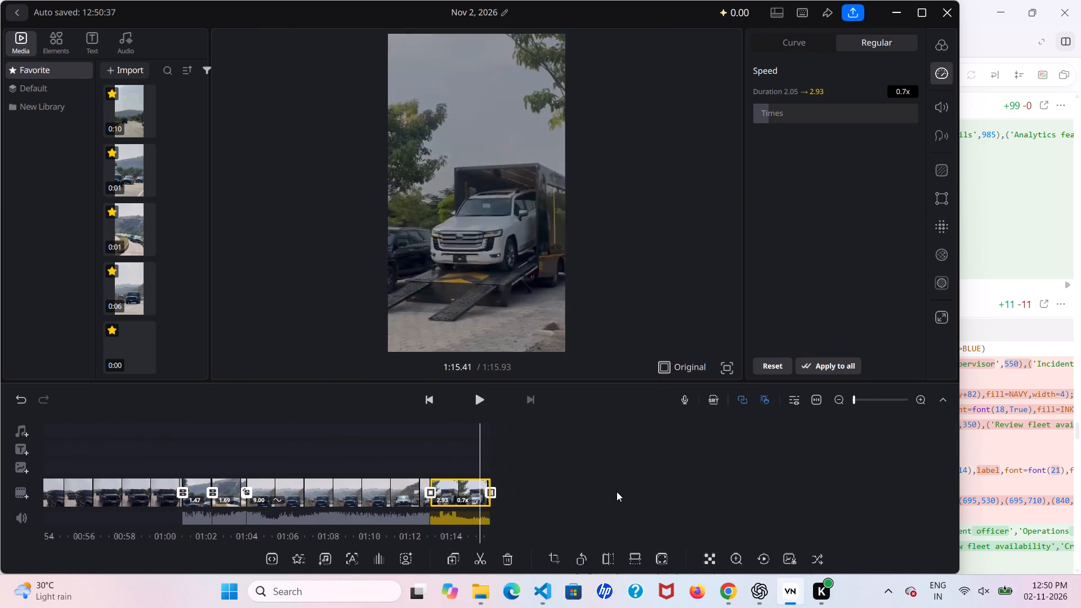
scroll(617, 491, right, 3)
scroll(617, 491, right, 18)
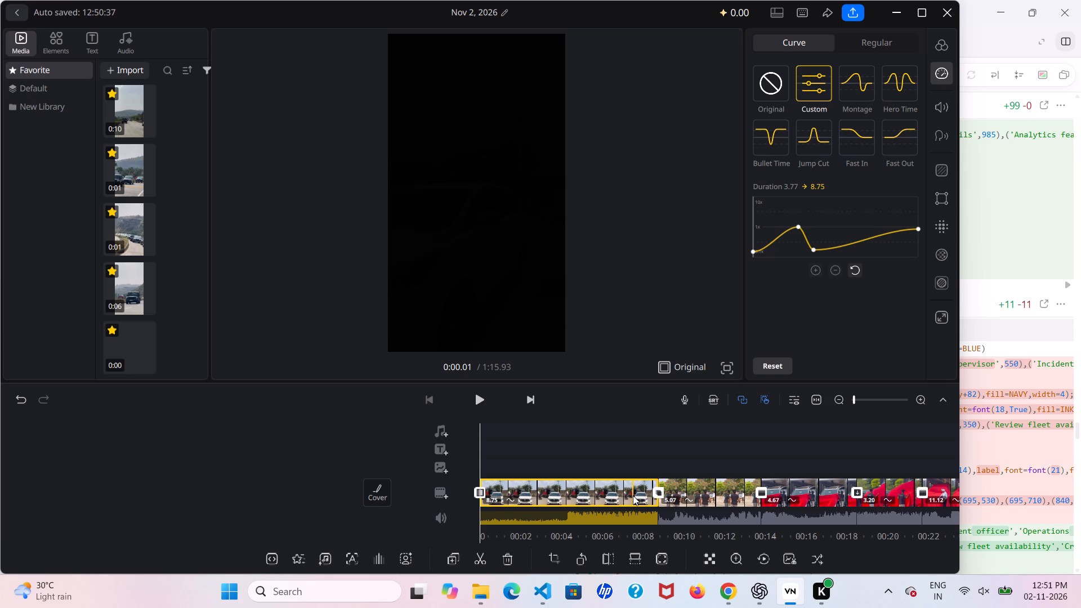
scroll(678, 494, left, 2)
scroll(678, 494, left, 20)
scroll(678, 494, left, 2)
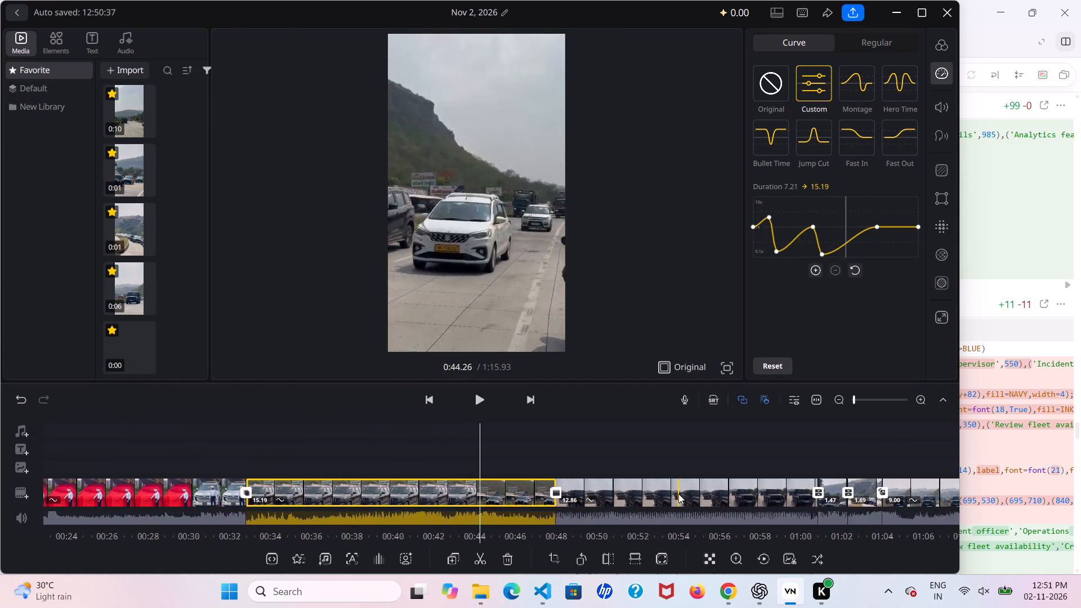
scroll(678, 494, left, 13)
scroll(678, 494, right, 7)
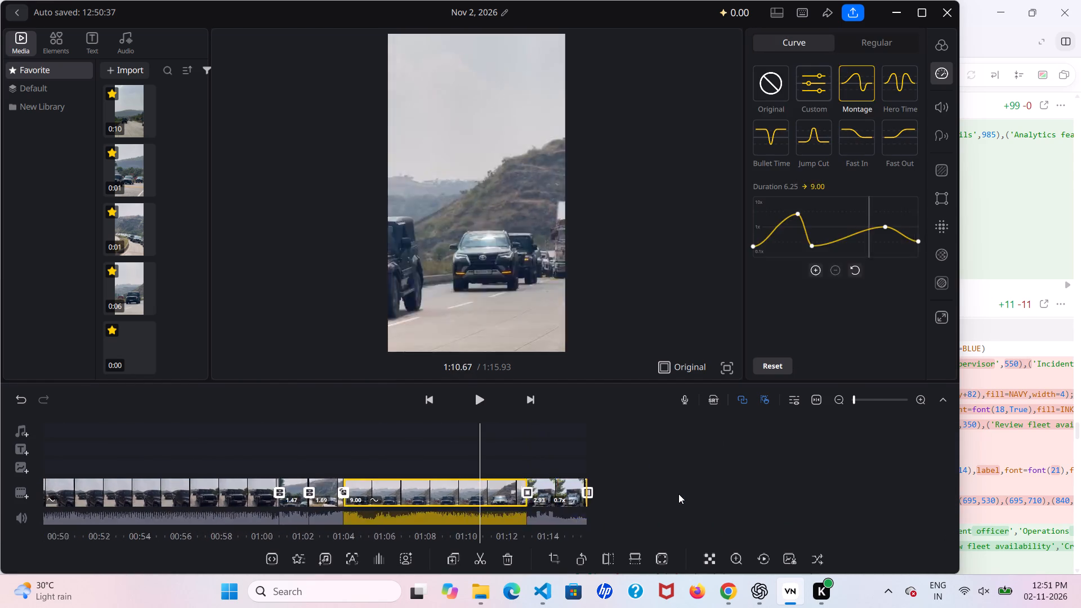
scroll(678, 494, right, 8)
scroll(678, 494, right, 14)
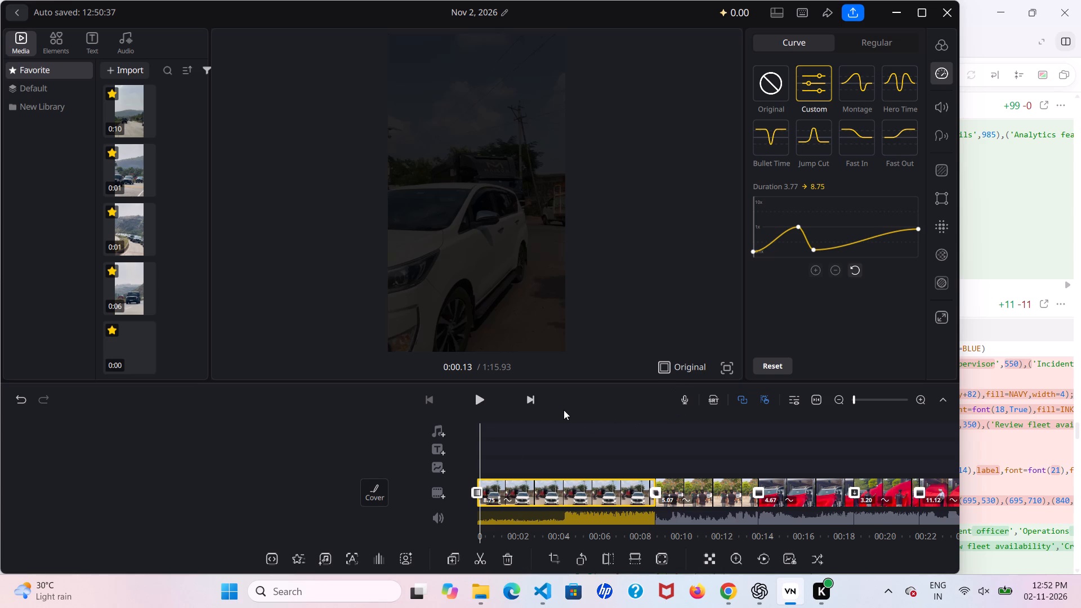
scroll(497, 492, right, 2)
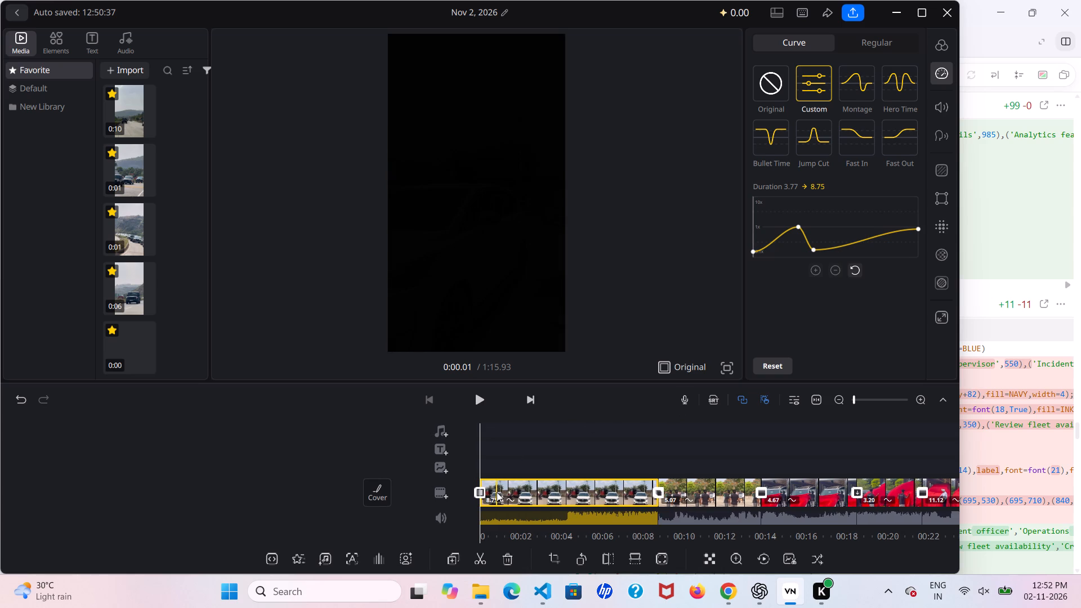
scroll(497, 492, left, 3)
scroll(497, 492, right, 3)
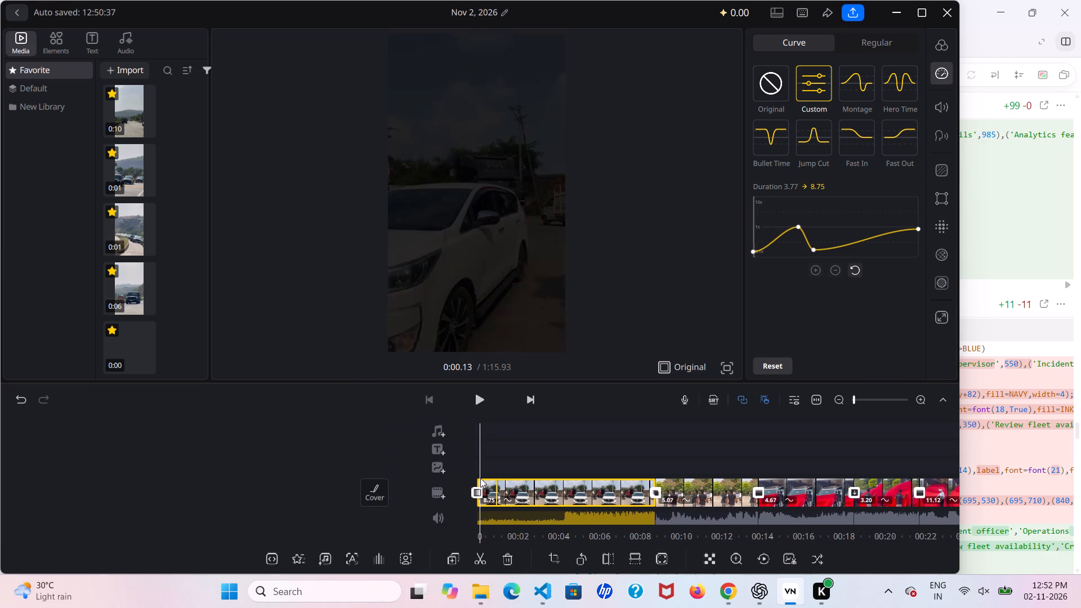
Play back the sequence from the beginning into the 11.12 s car-unveiling clip, and return to the opening clip.
click(484, 394)
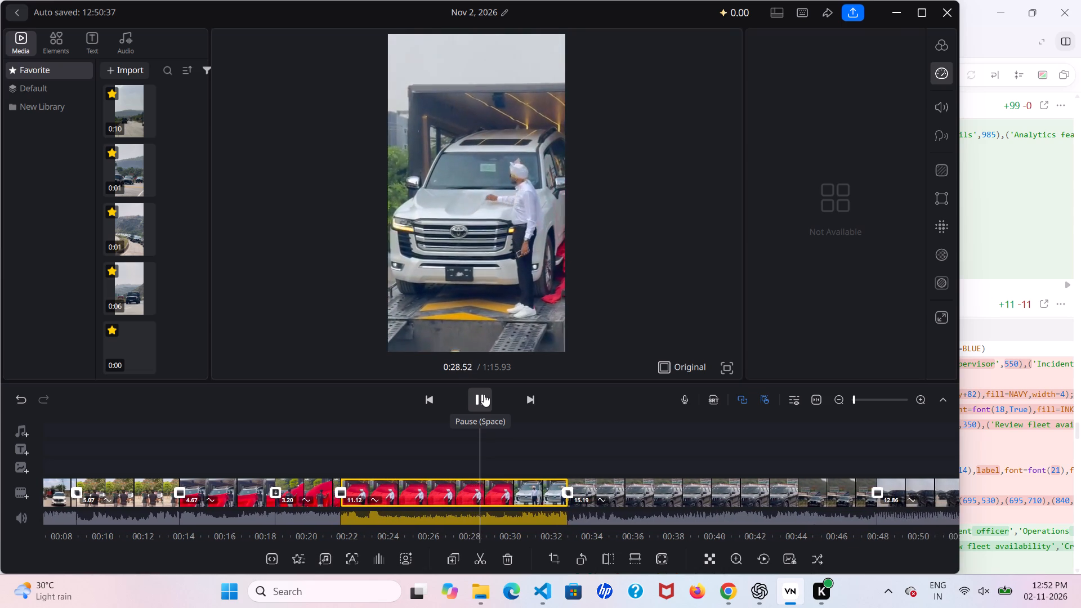
ctrl+scroll(560, 520, down, 1)
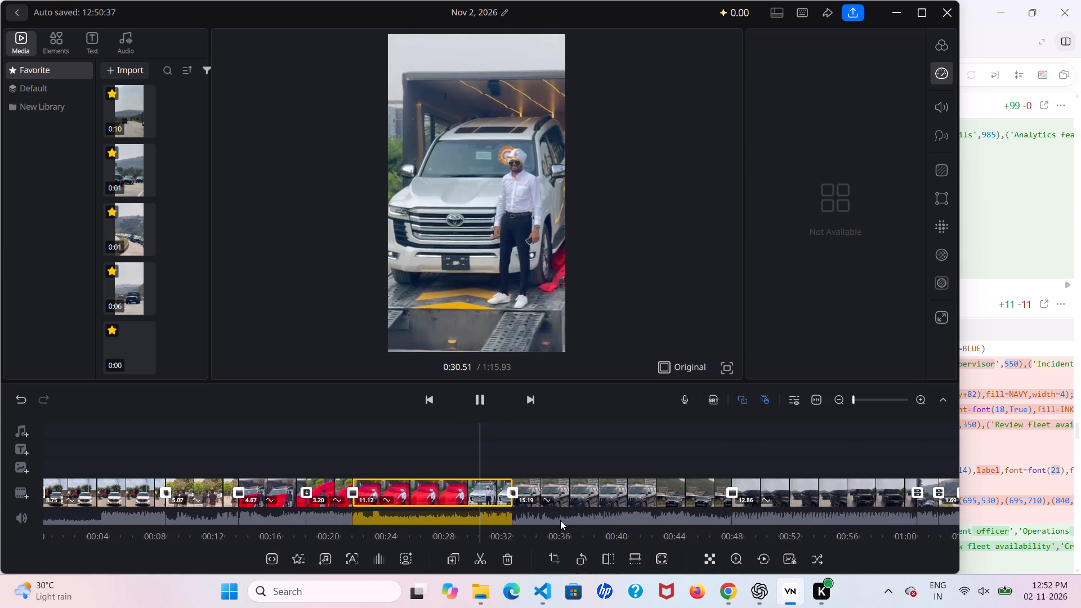
scroll(560, 520, right, 16)
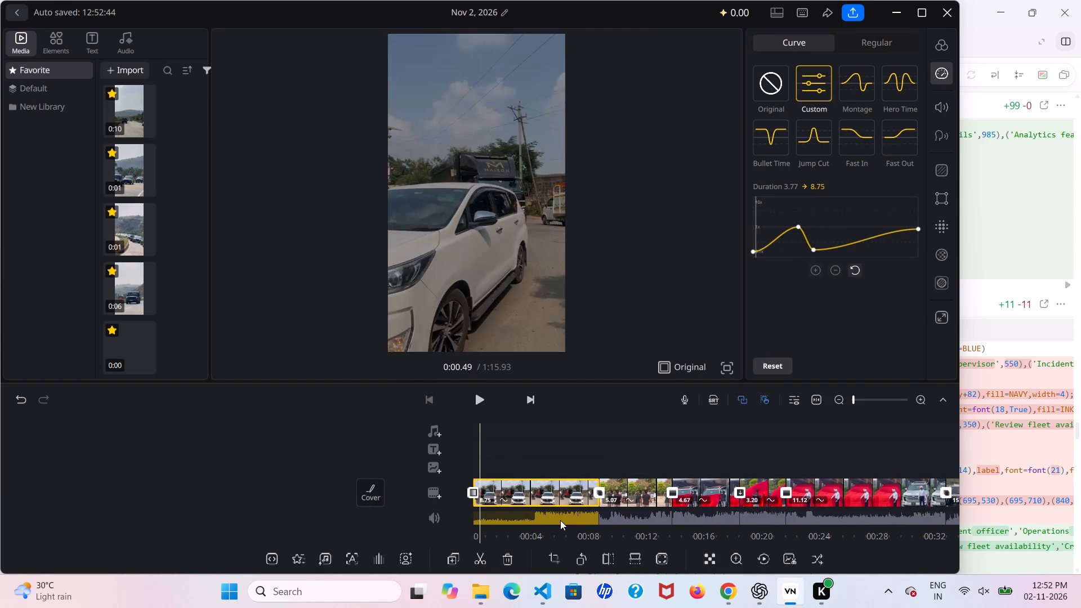
scroll(560, 520, right, 4)
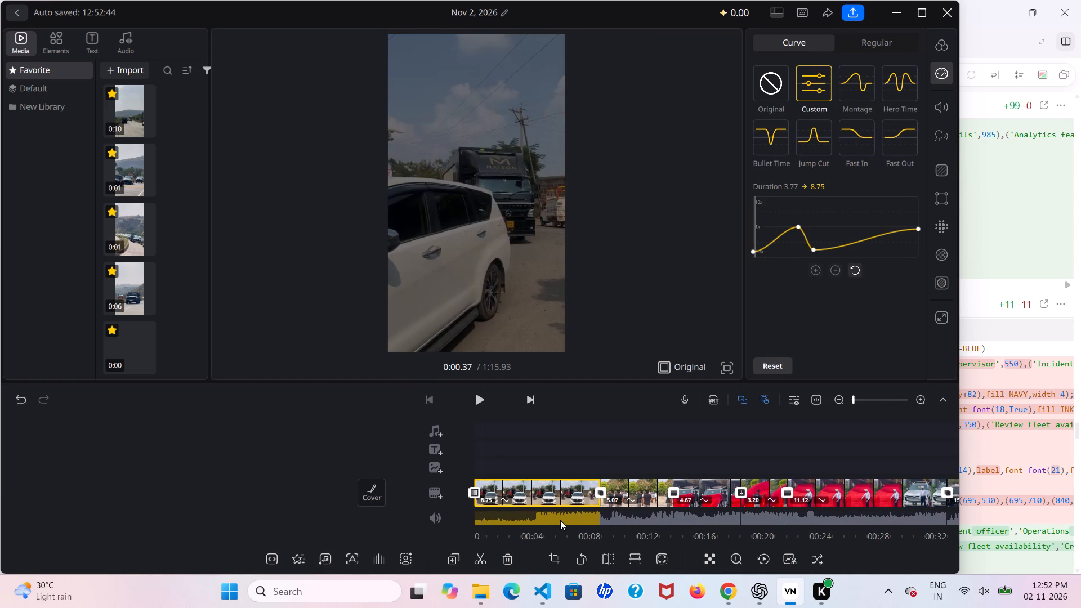
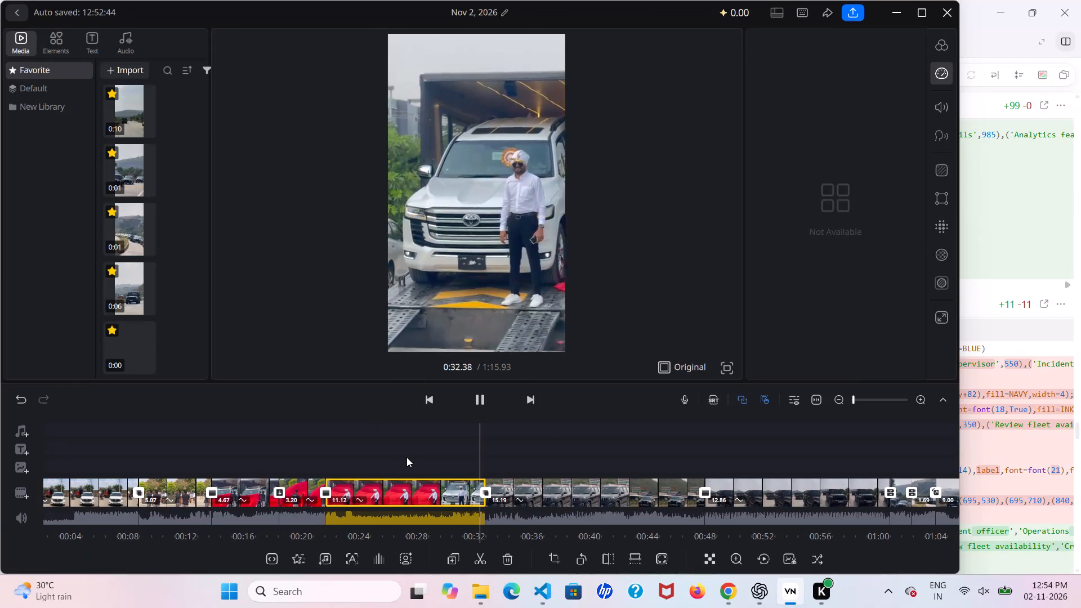
Return to the opening clip and play back the sequence into the 5.07 s clip.
scroll(407, 457, right, 16)
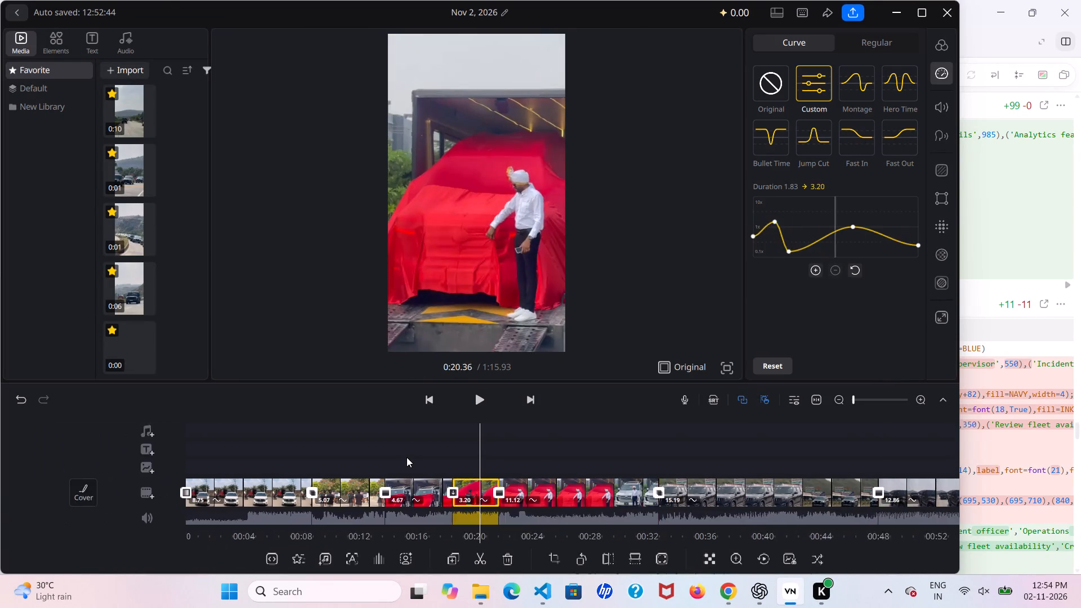
scroll(407, 457, right, 10)
click(468, 412)
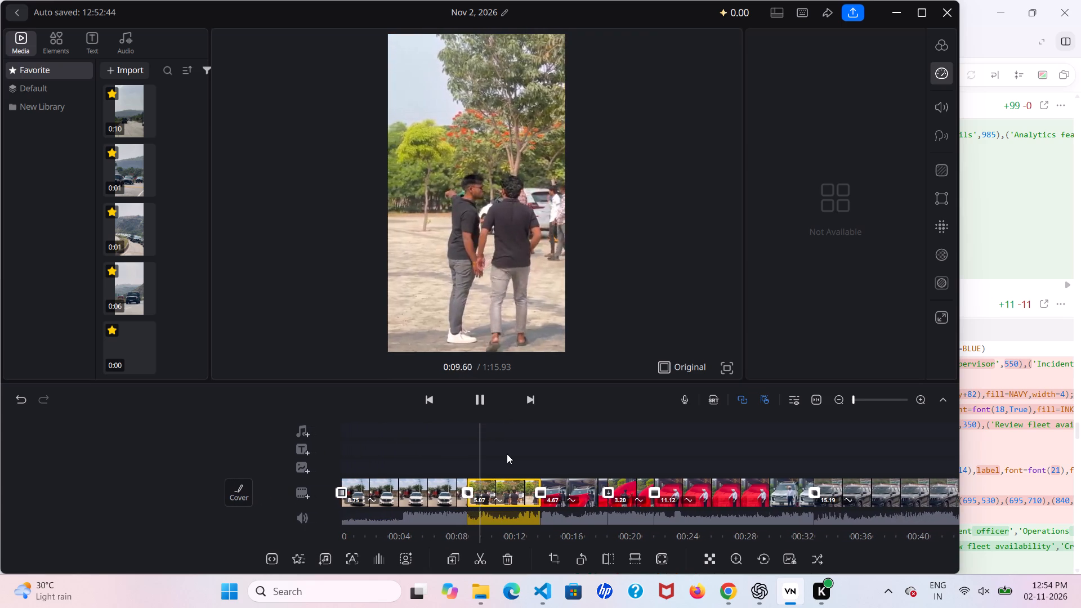
Apply the Aesthetic filter A1 at intensity 100 to the 4.67 s car clip and extend it to all clips.
click(940, 49)
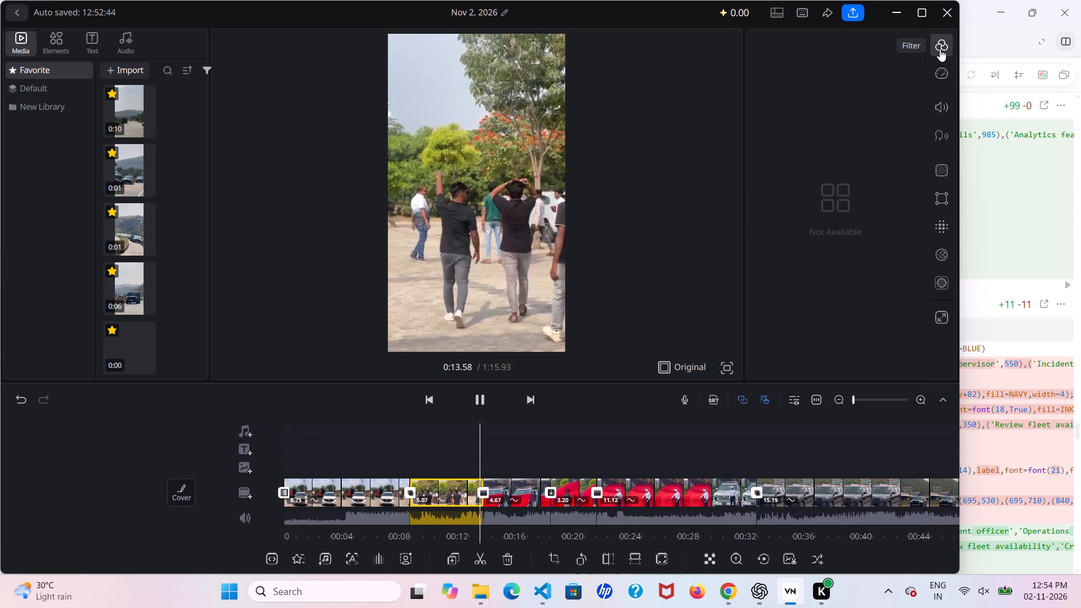
click(908, 43)
click(945, 47)
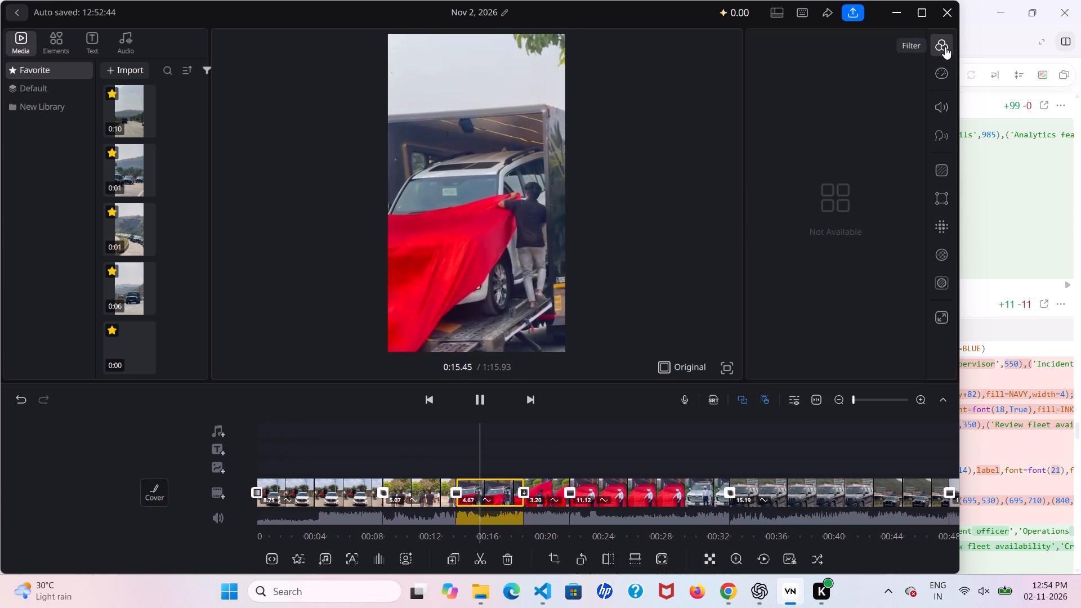
click(483, 403)
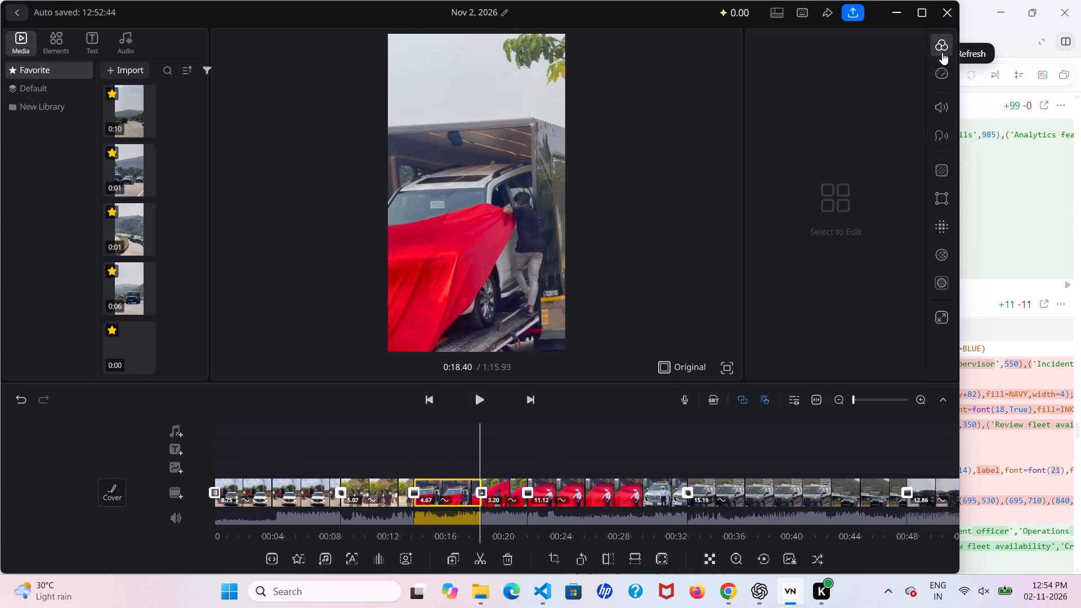
click(942, 52)
click(782, 203)
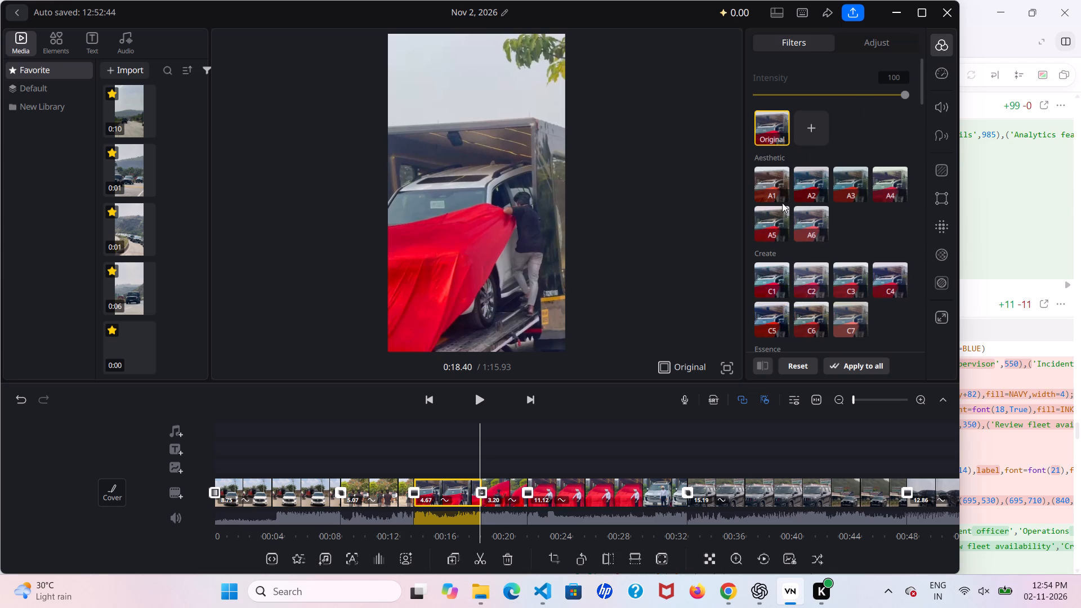
click(776, 199)
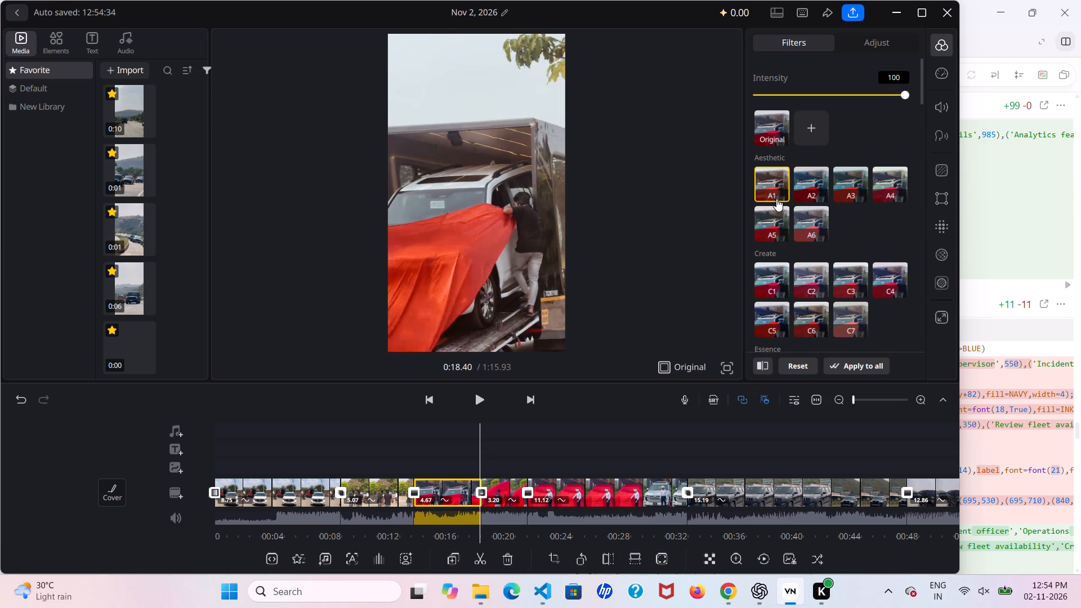
click(856, 366)
click(761, 364)
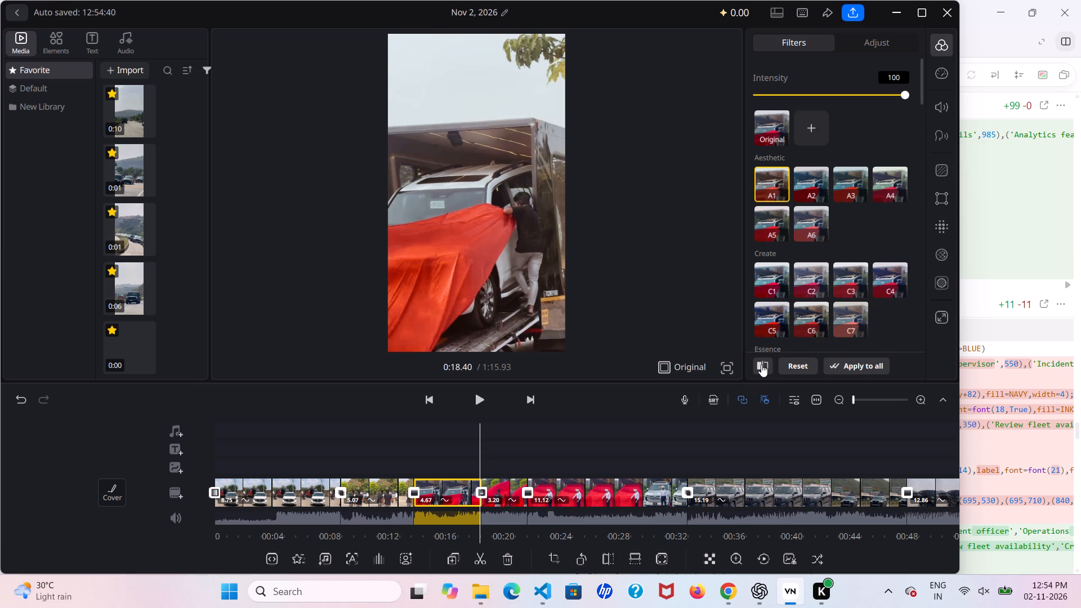
click(761, 364)
click(858, 372)
Play the filtered sequence full screen from the opening clip into the car unveiling, and restart it from the beginning.
scroll(471, 477, left, 1)
scroll(471, 477, right, 6)
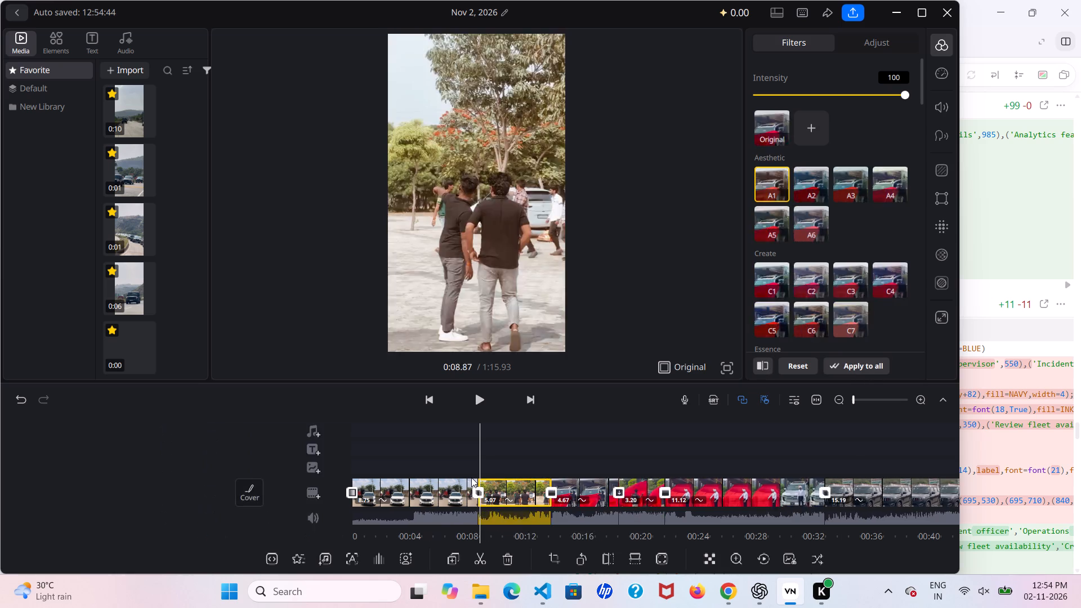
scroll(471, 477, right, 13)
click(476, 400)
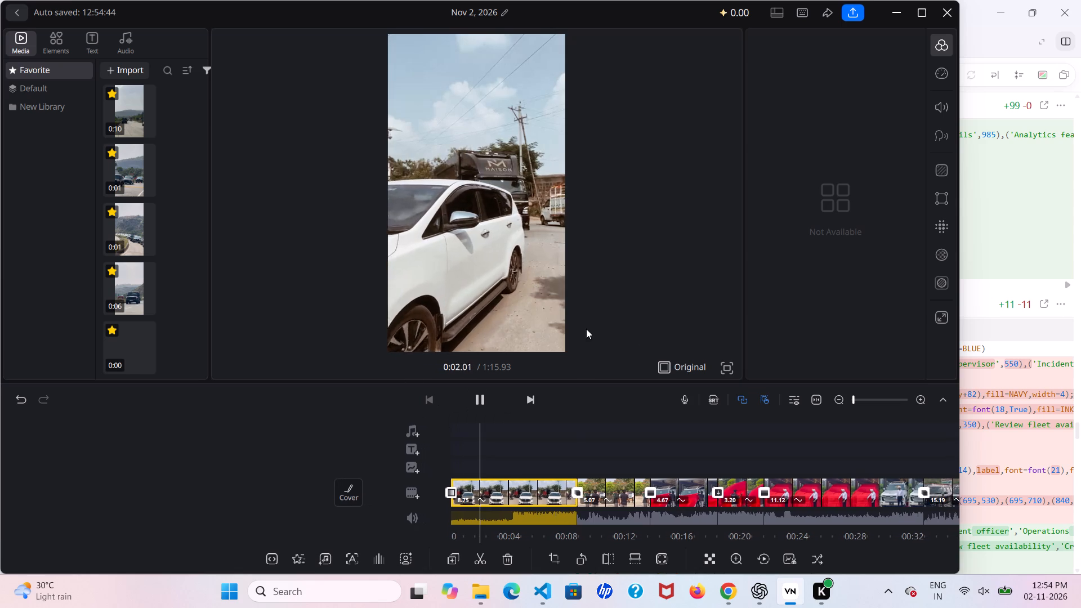
click(731, 366)
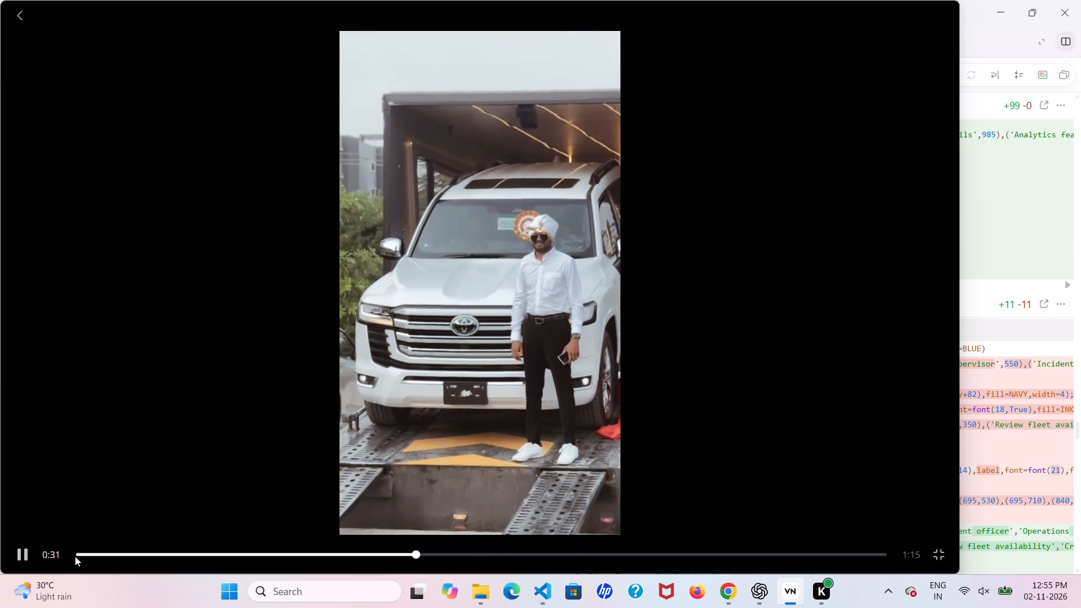
click(75, 556)
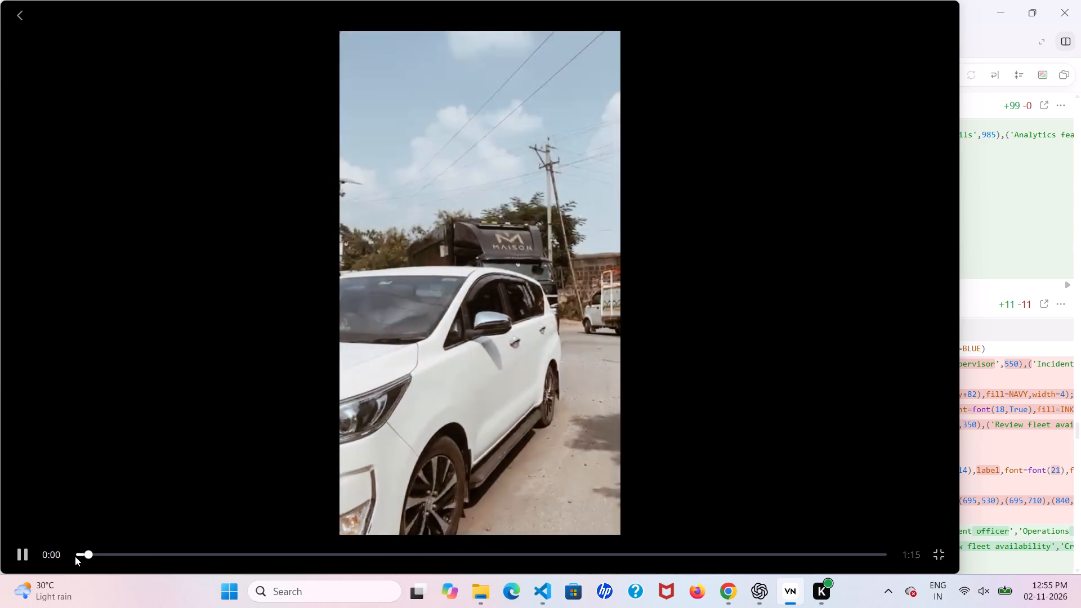
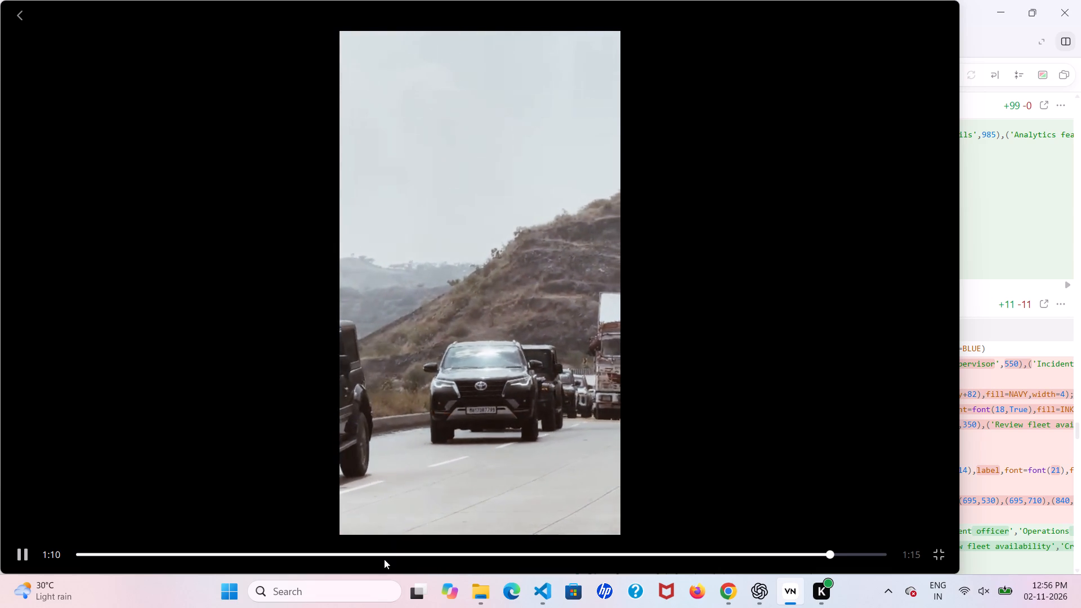
Switch to Chrome with the Person 1 profile and open the Technical Skills section under My Job Learning in Career Shaper.
click(358, 584)
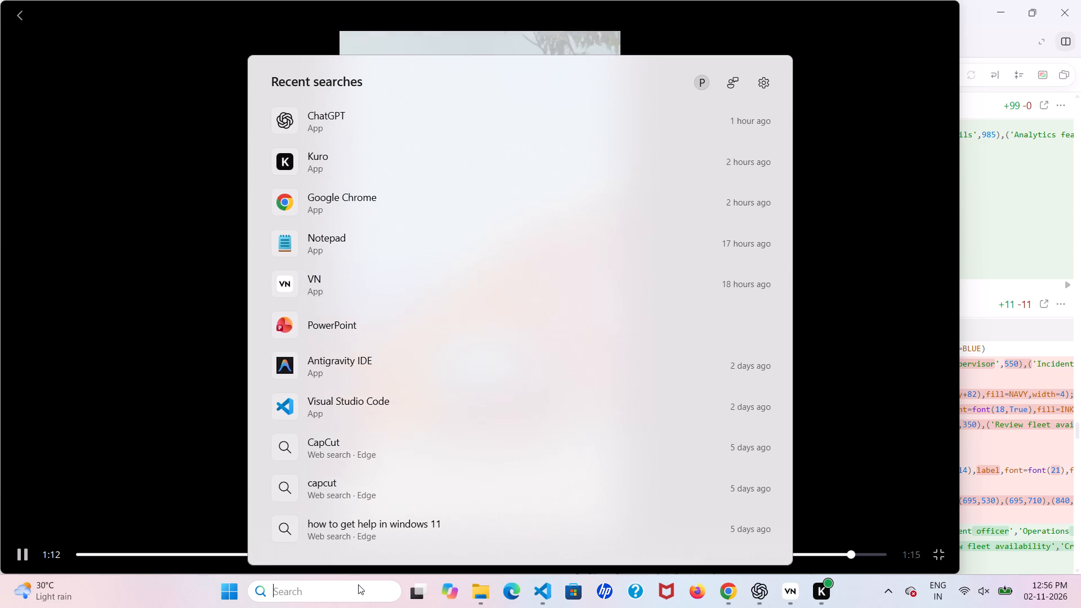
text(ch)
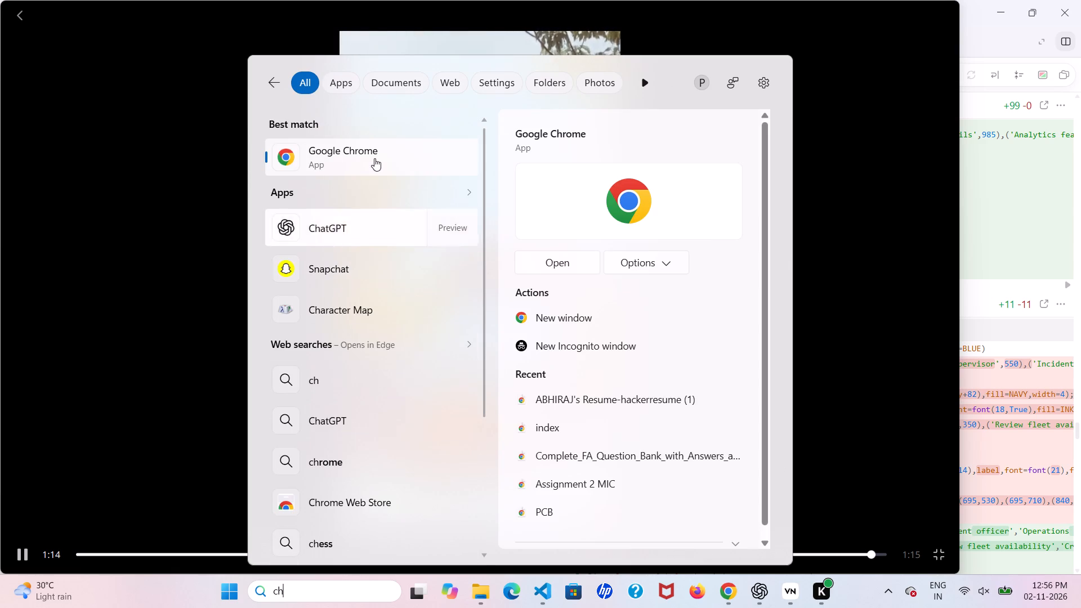
click(374, 154)
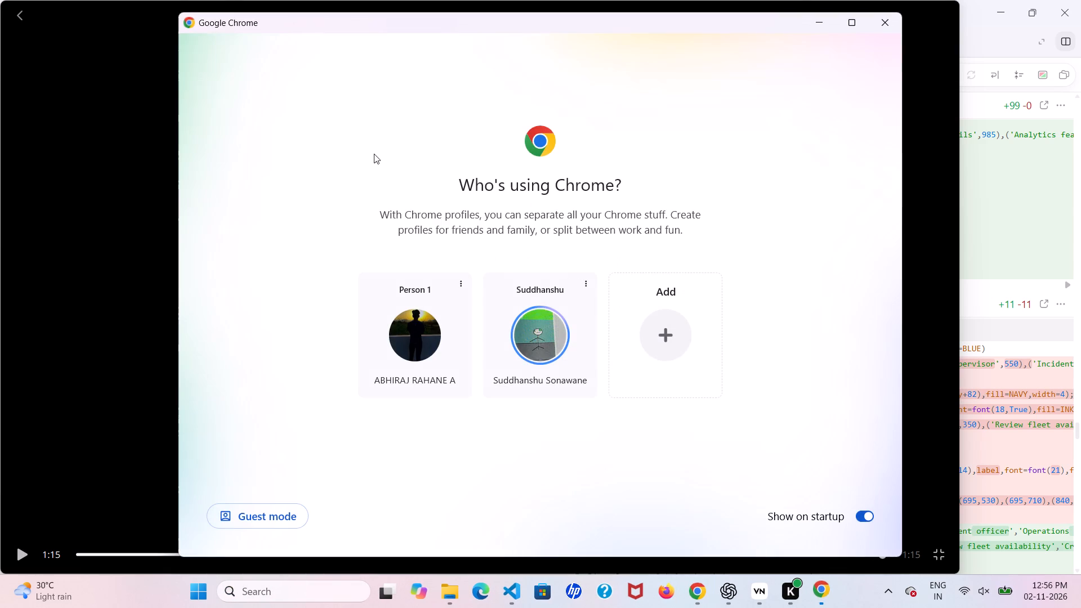
click(409, 339)
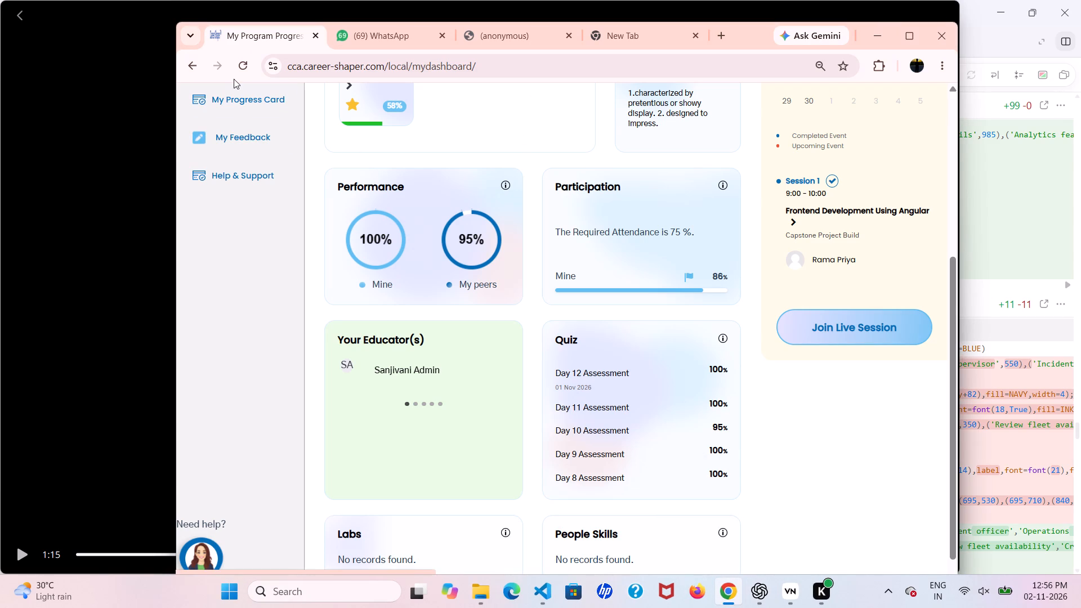
scroll(244, 101, up, 2)
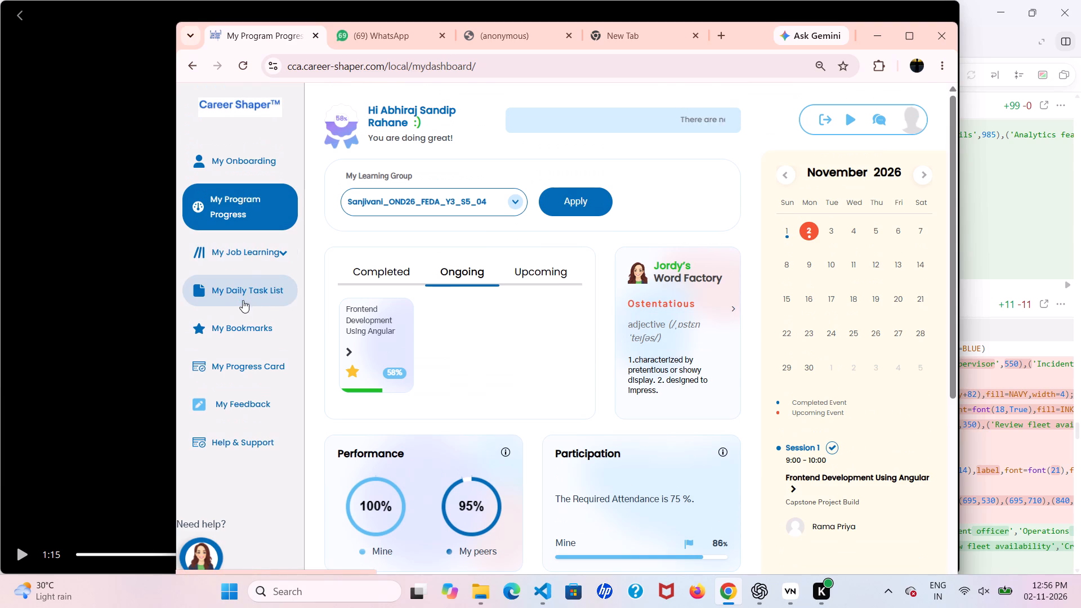
click(246, 254)
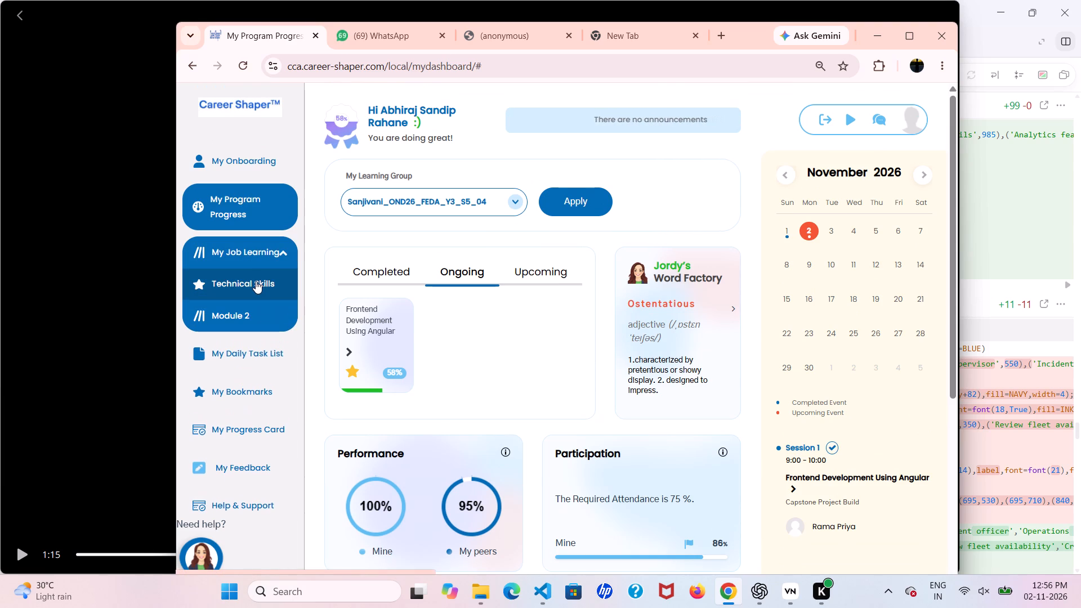
click(256, 281)
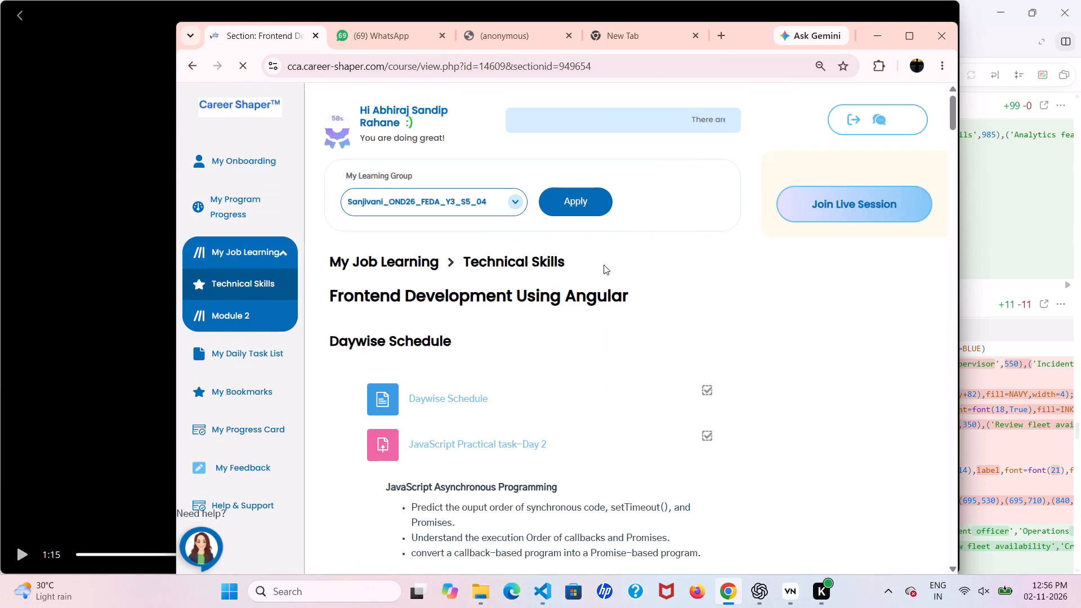
Find the Day 13 Assessment among the Frontend Development Using Angular course items and open it.
scroll(604, 265, down, 13)
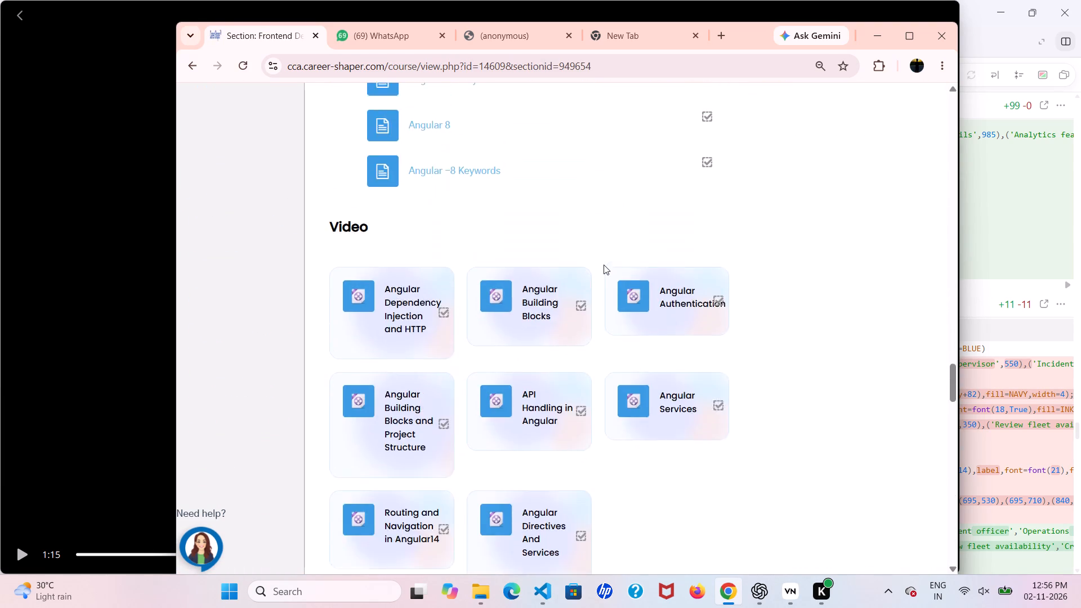
scroll(604, 265, down, 1)
scroll(604, 265, up, 4)
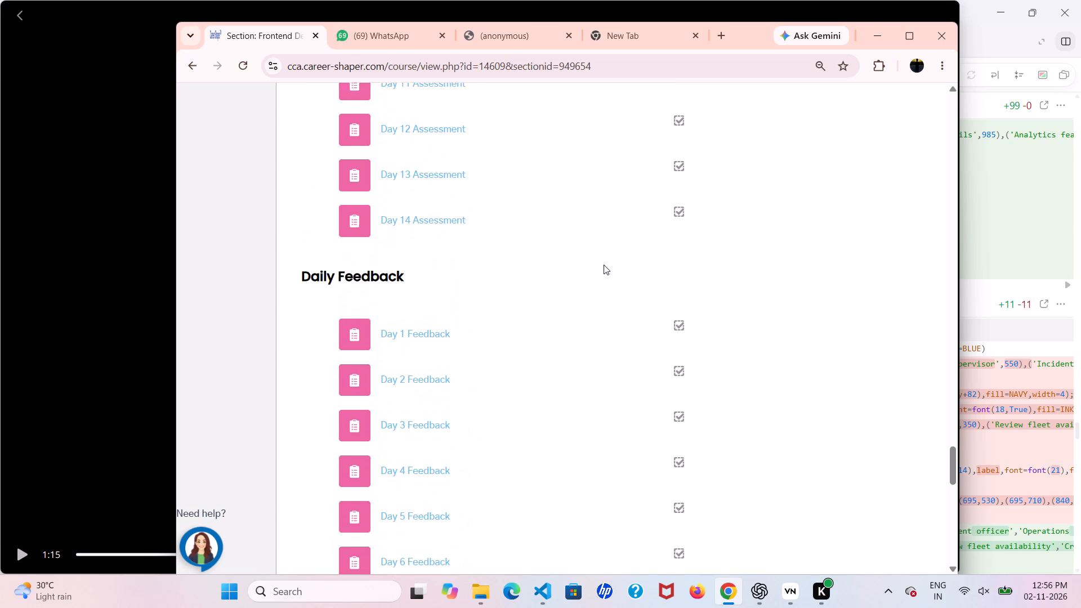
scroll(604, 265, up, 1)
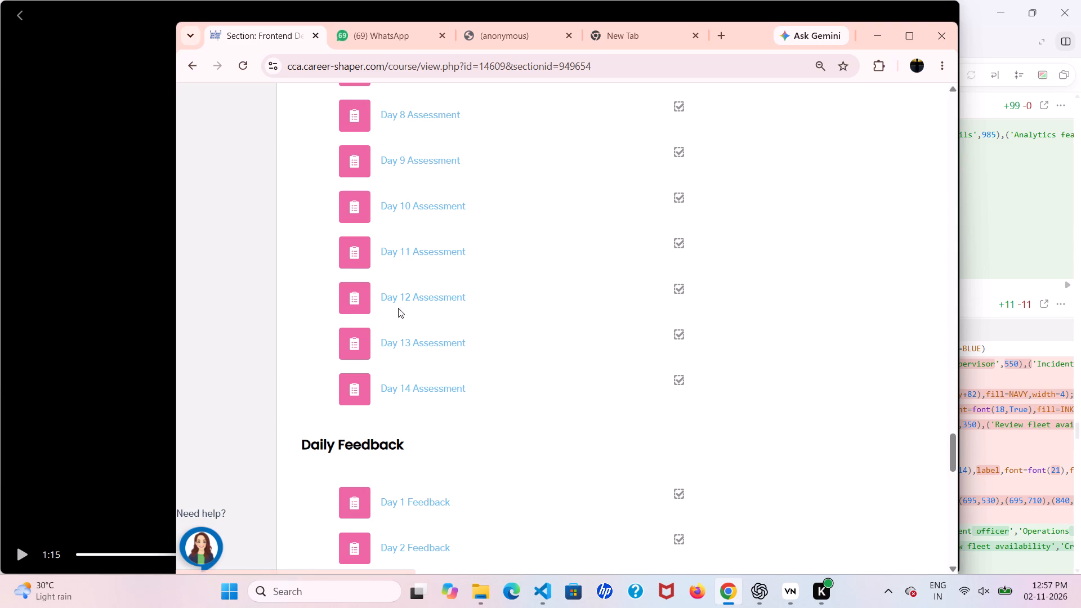
click(415, 341)
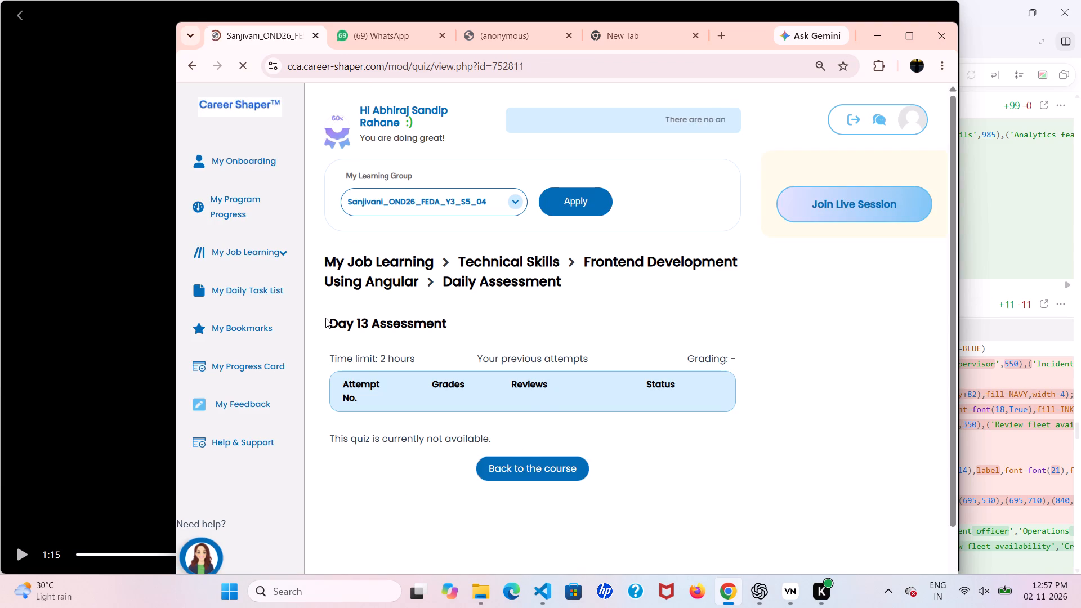
Return to the course page, look through its sections, check the Day 13 Assessment again, and go back to the course.
click(525, 465)
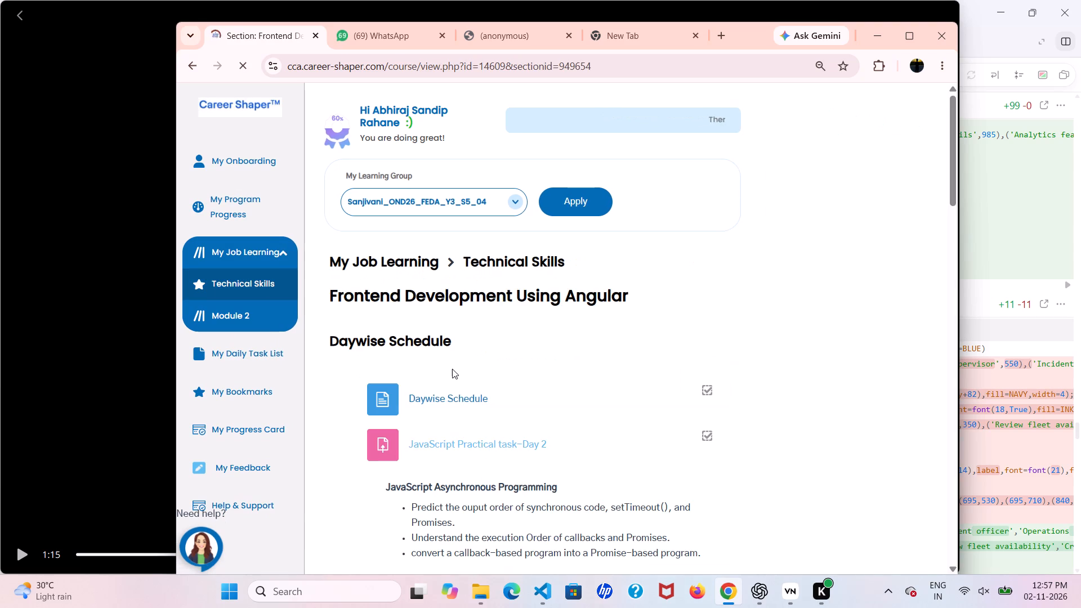
scroll(452, 369, down, 11)
scroll(452, 369, up, 1)
scroll(452, 369, down, 6)
scroll(452, 369, up, 2)
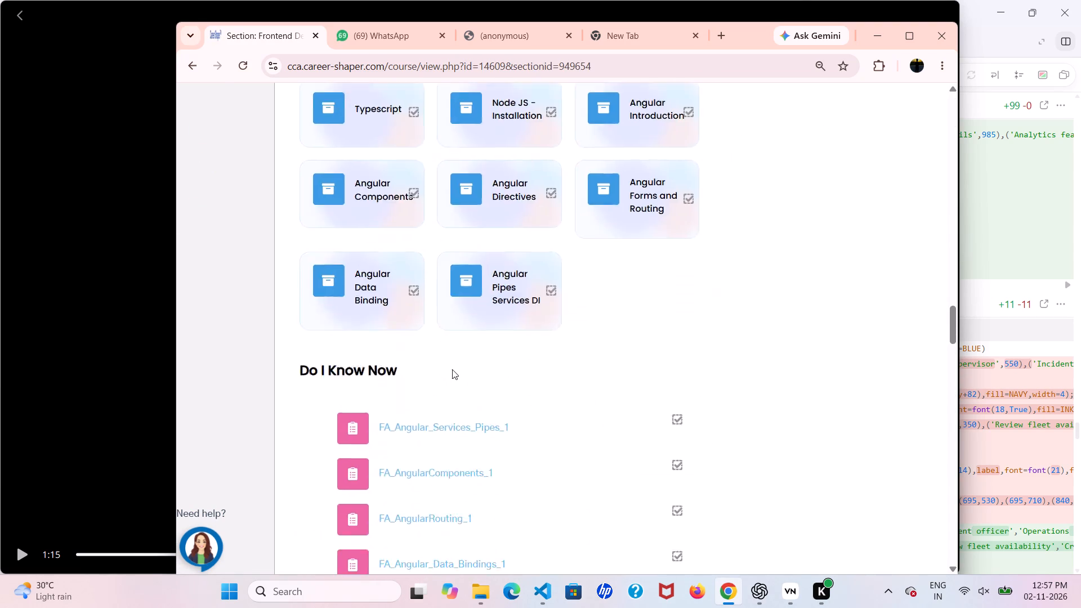
scroll(452, 369, up, 1)
scroll(452, 369, down, 3)
scroll(452, 369, up, 1)
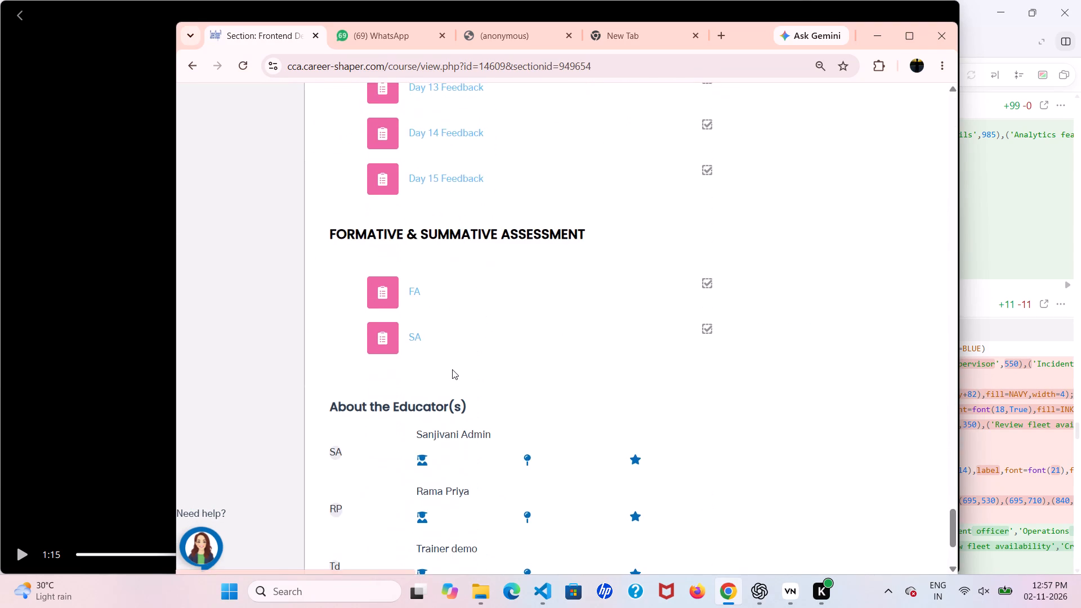
scroll(452, 369, up, 1)
scroll(452, 369, down, 2)
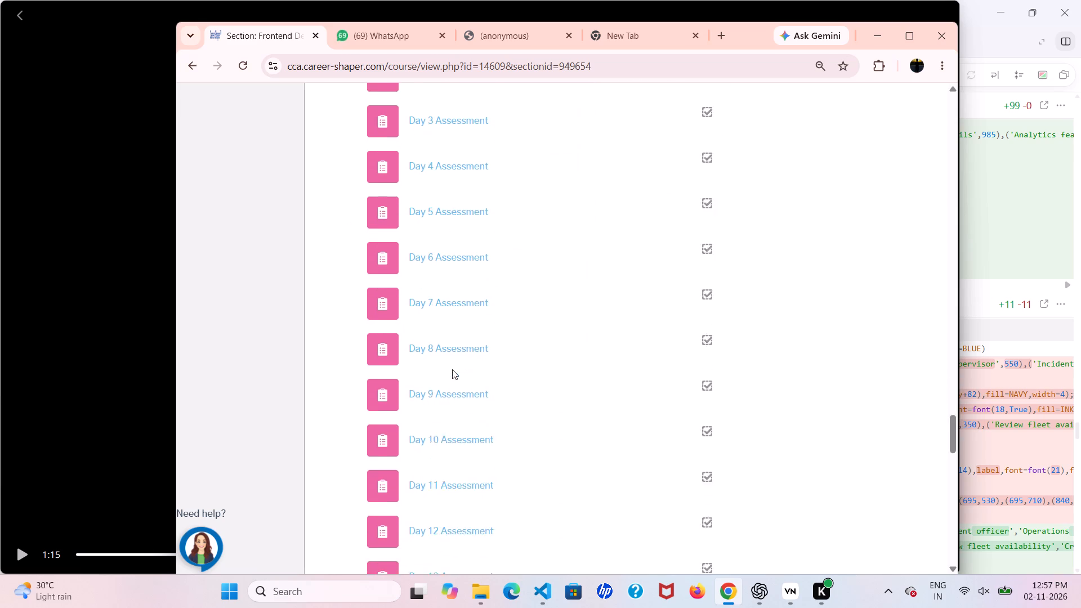
scroll(452, 369, down, 1)
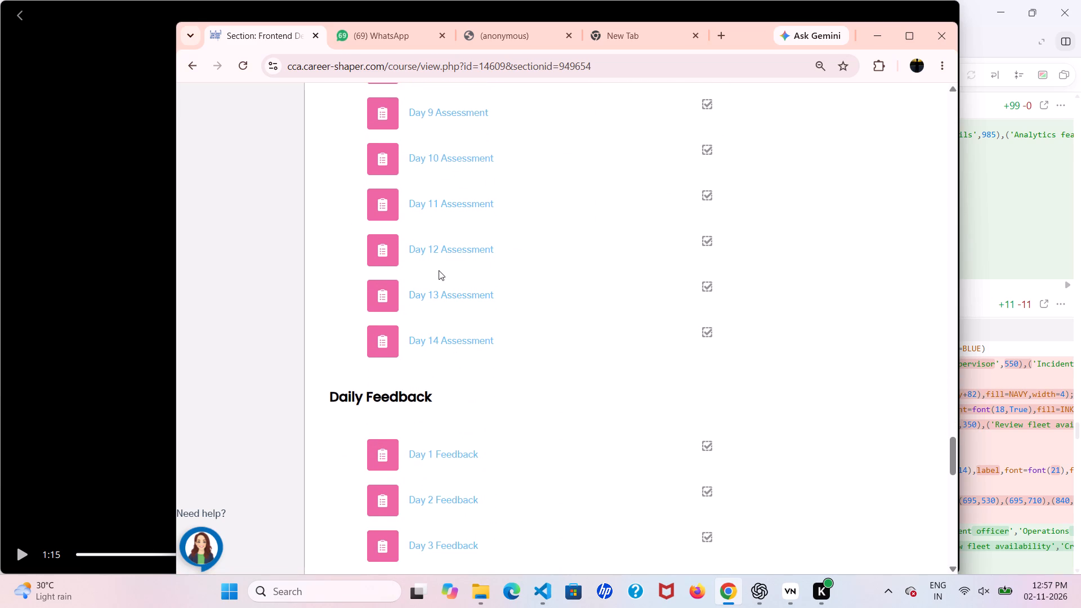
click(447, 289)
click(448, 294)
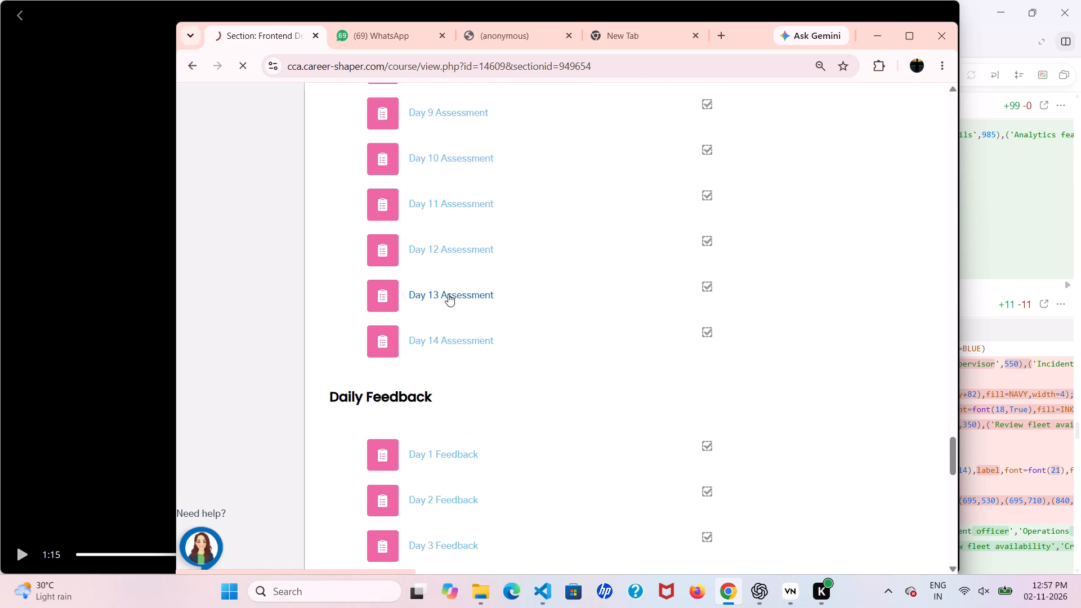
click(515, 465)
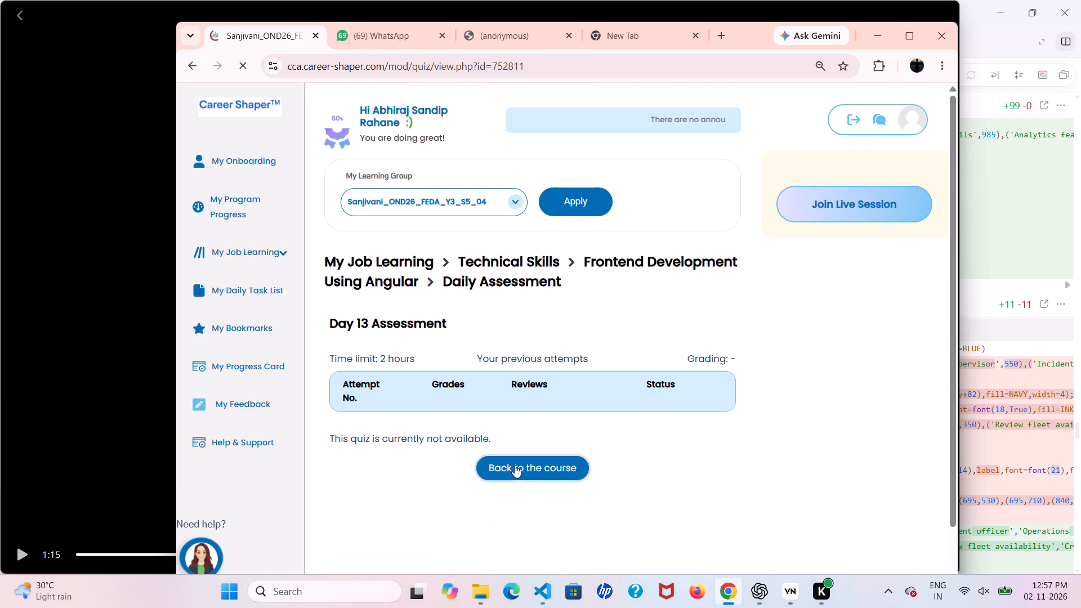
Switch back to VN, leave the full-screen preview, and apply a Radioactive blur of 21 to the opening clip.
key(alt+Tab)
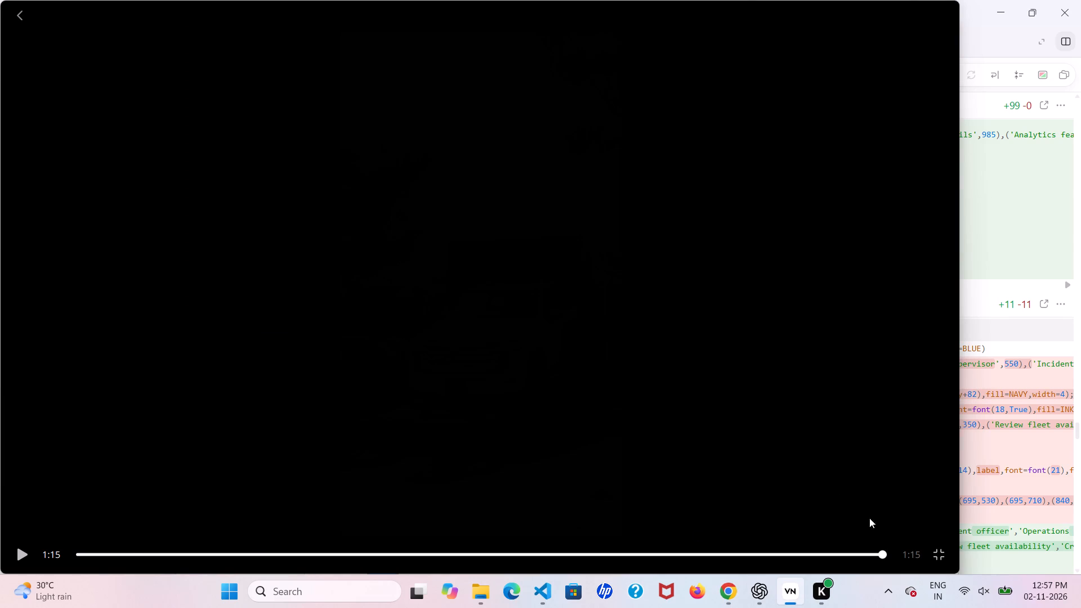
click(944, 553)
drag(832, 283, 773, 240)
scroll(496, 508, right, 20)
scroll(496, 508, right, 20)
scroll(496, 508, right, 20)
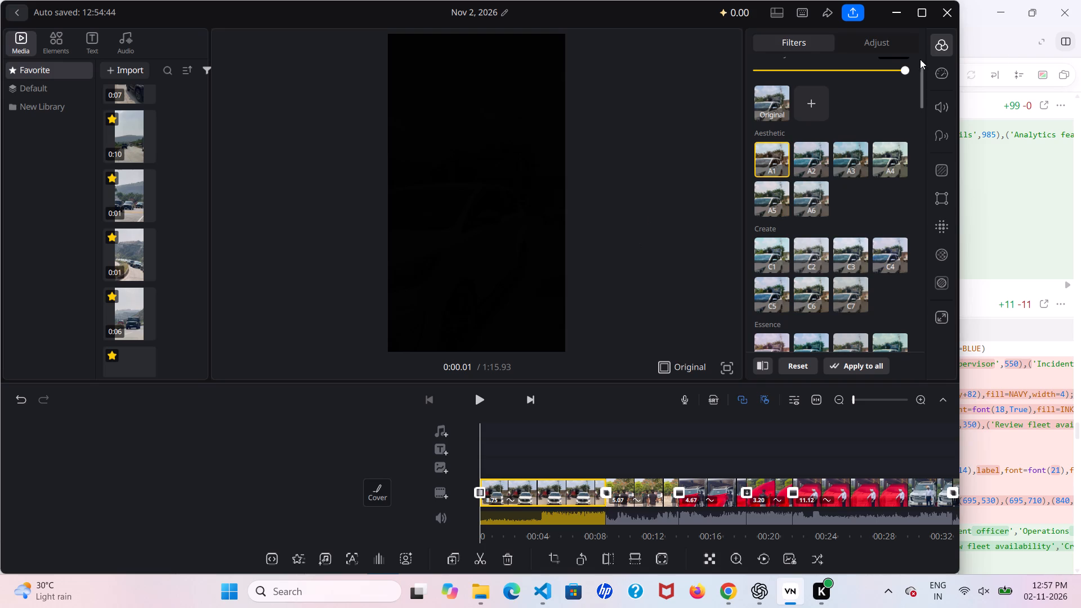
click(950, 236)
click(818, 189)
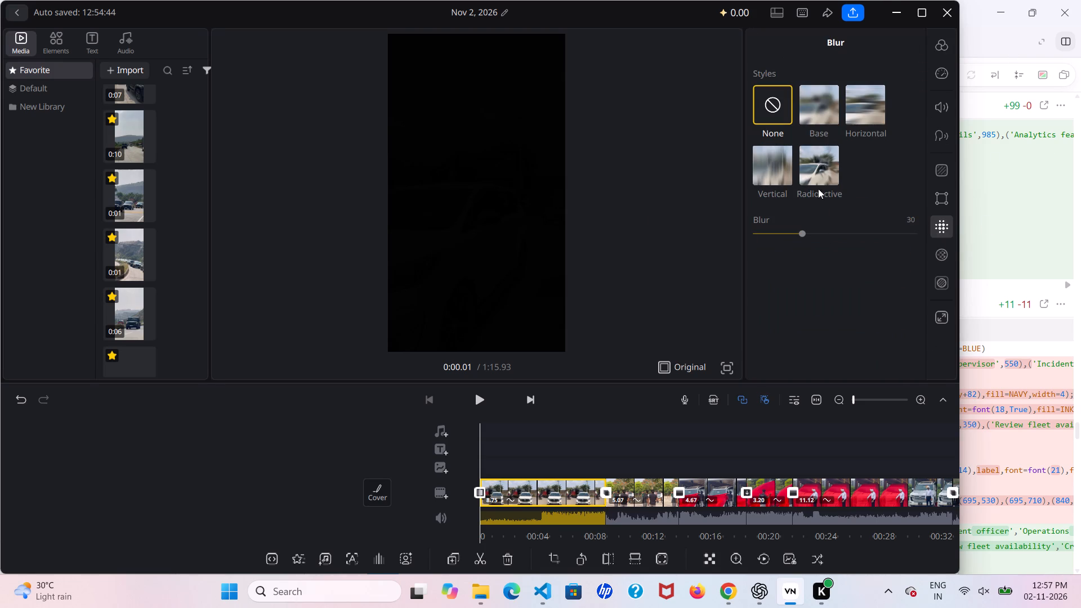
click(816, 172)
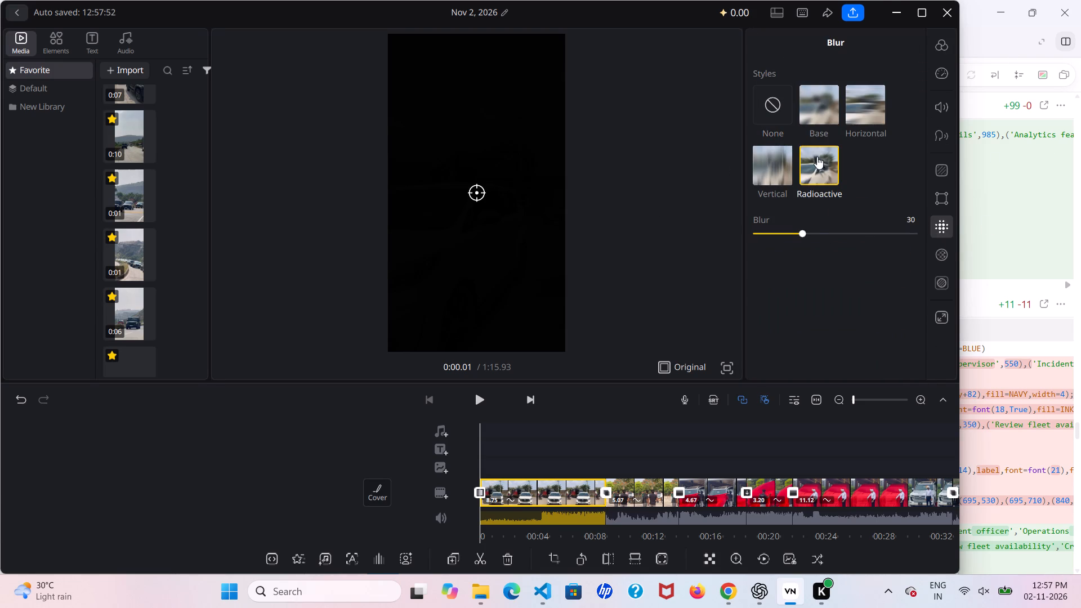
click(788, 230)
Play back the sequence from the opening clip, then review the 11.12 s car-unveiling clip again up to its transition.
click(468, 409)
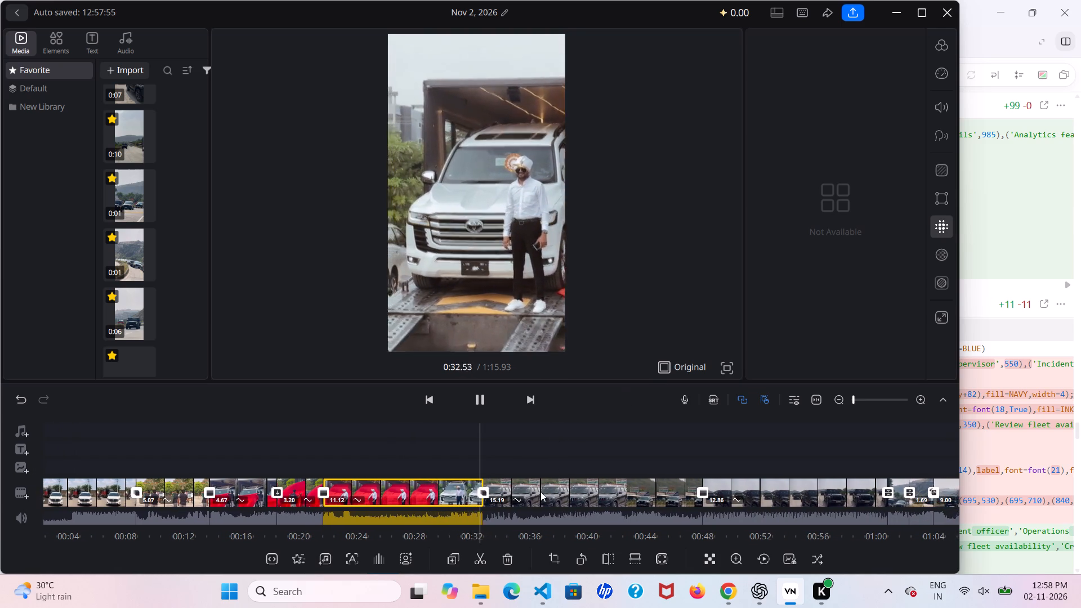
scroll(536, 497, right, 2)
scroll(536, 497, down, 1)
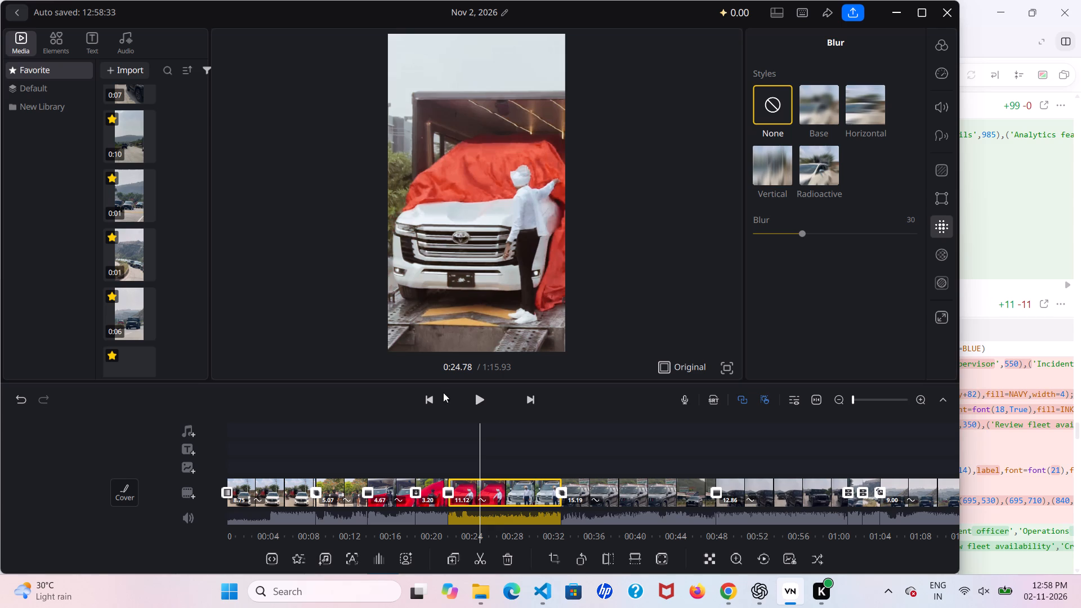
click(495, 409)
click(494, 414)
drag(494, 414, 483, 411)
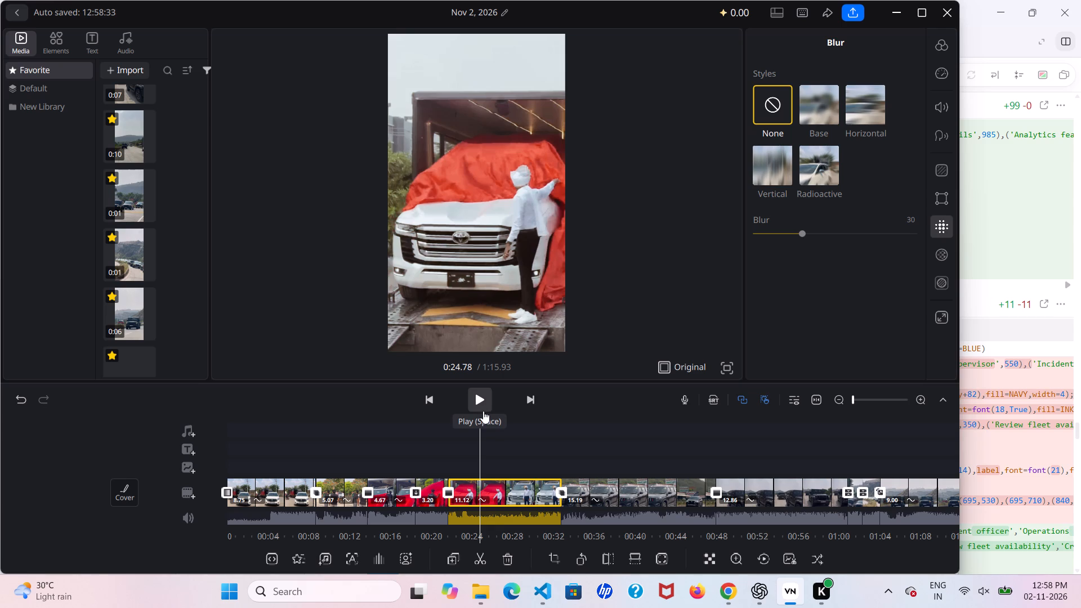
click(483, 411)
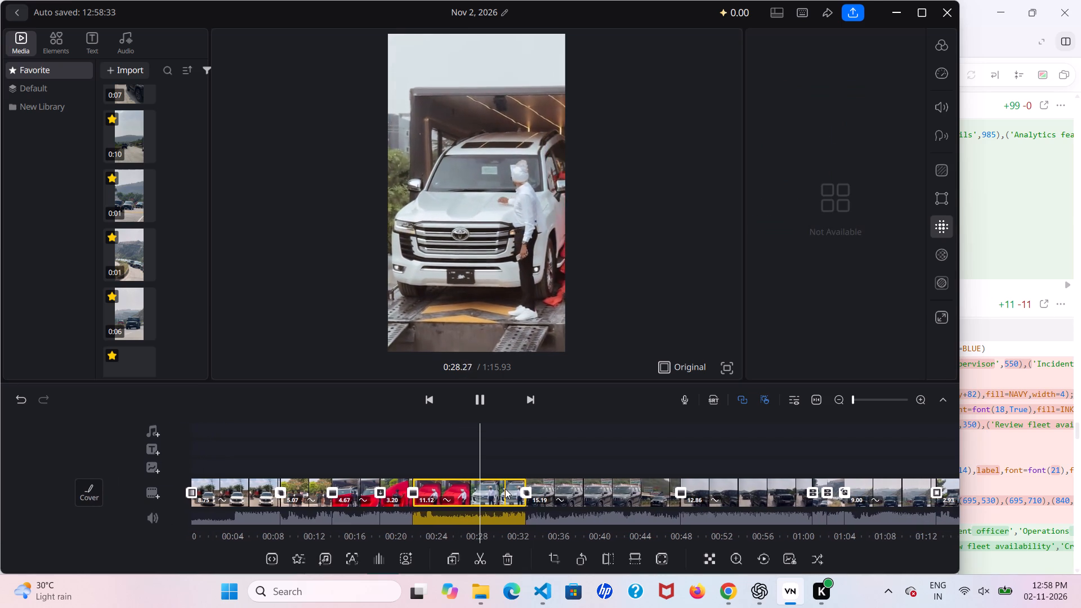
scroll(505, 489, left, 2)
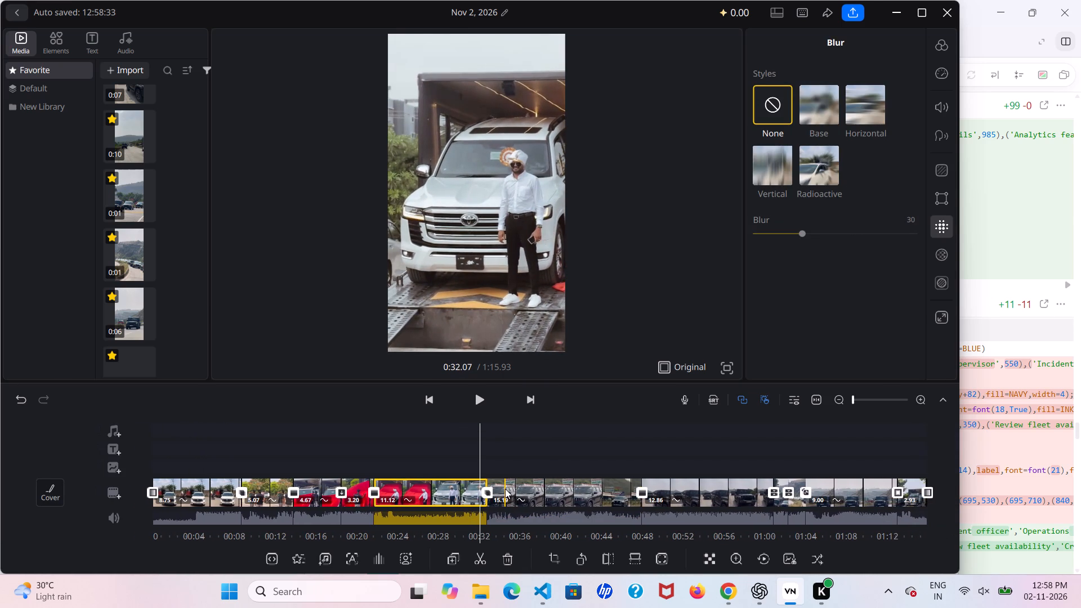
click(485, 394)
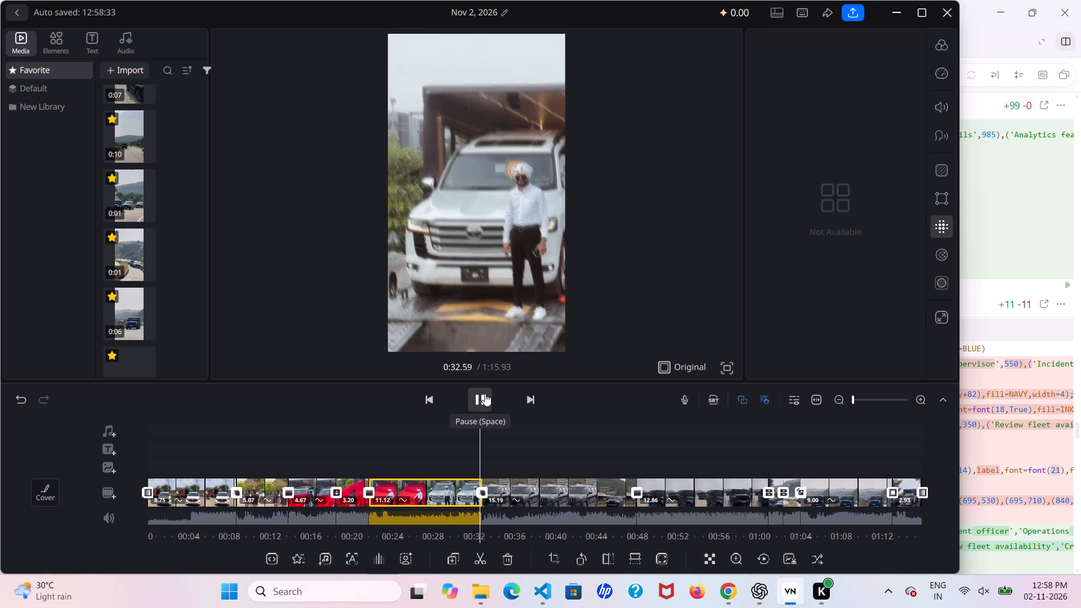
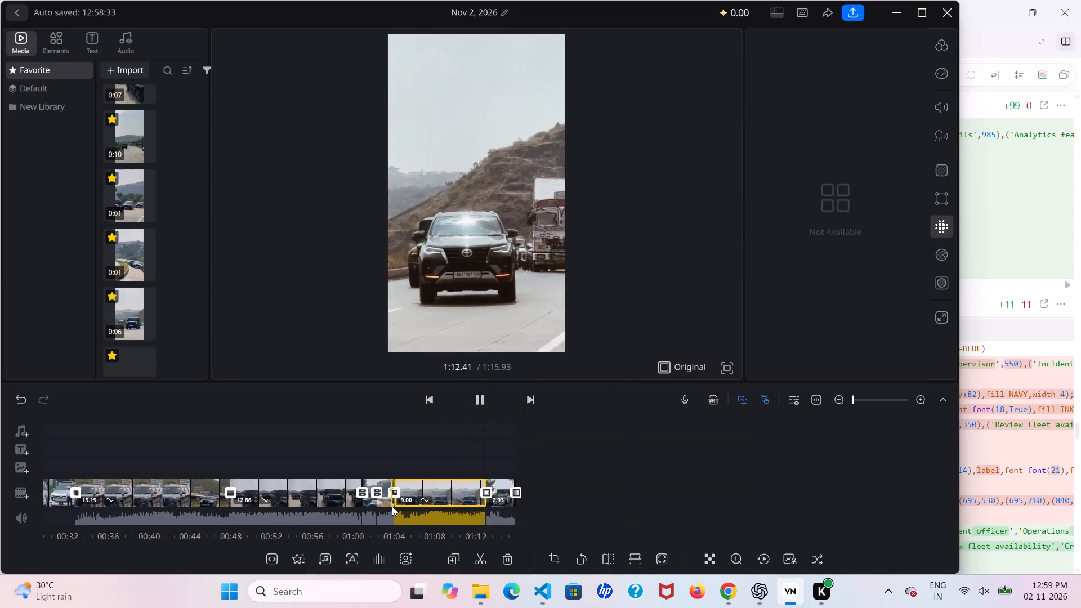
Go back to the opening clip and play the whole sequence through the SUV convoy clips to the black ending.
scroll(392, 506, down, 1)
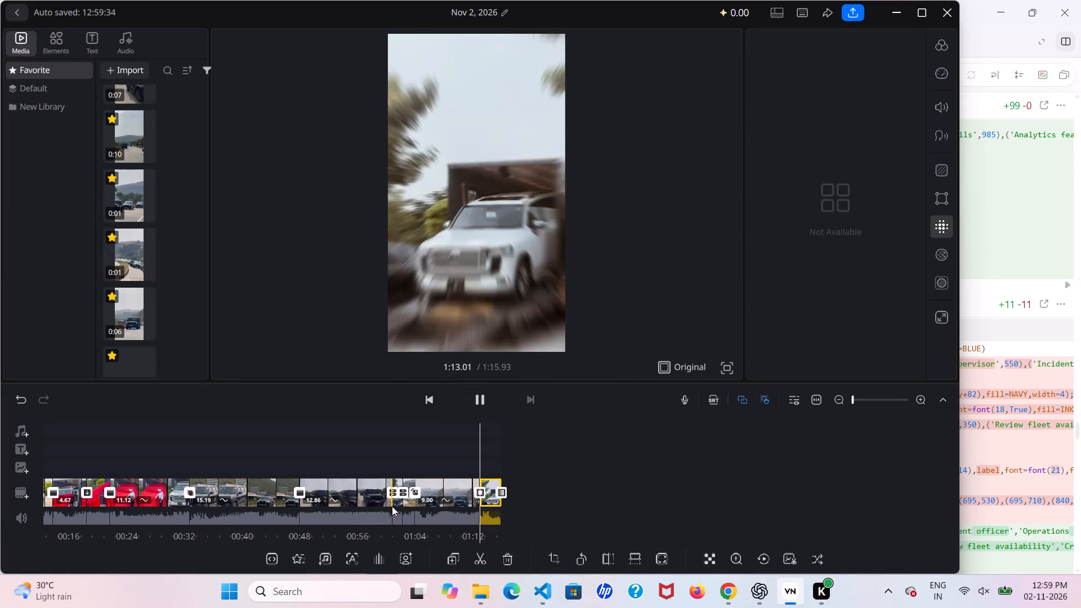
scroll(392, 506, right, 19)
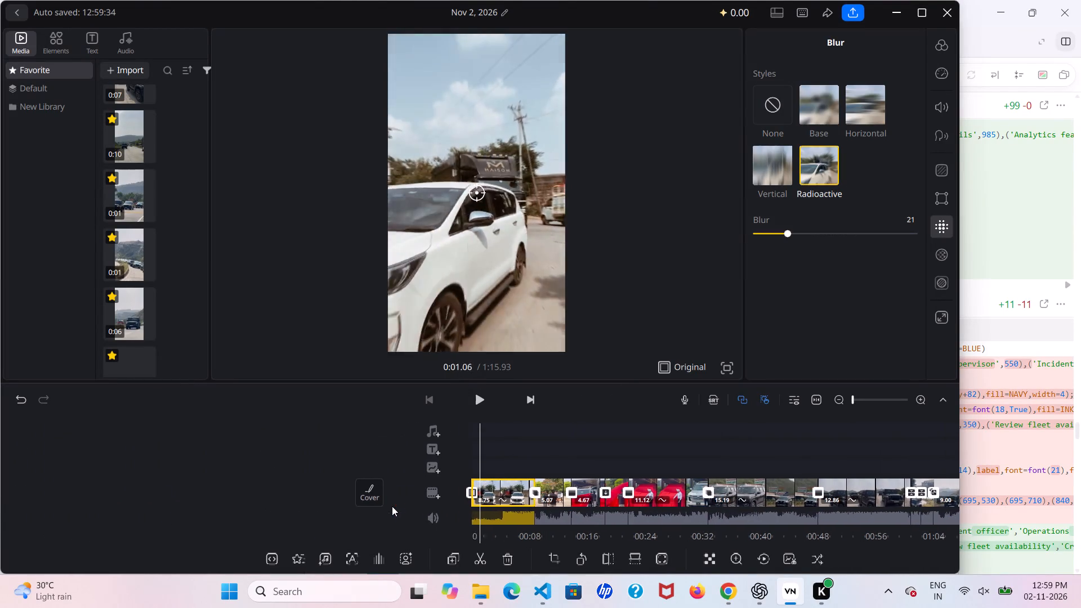
click(474, 395)
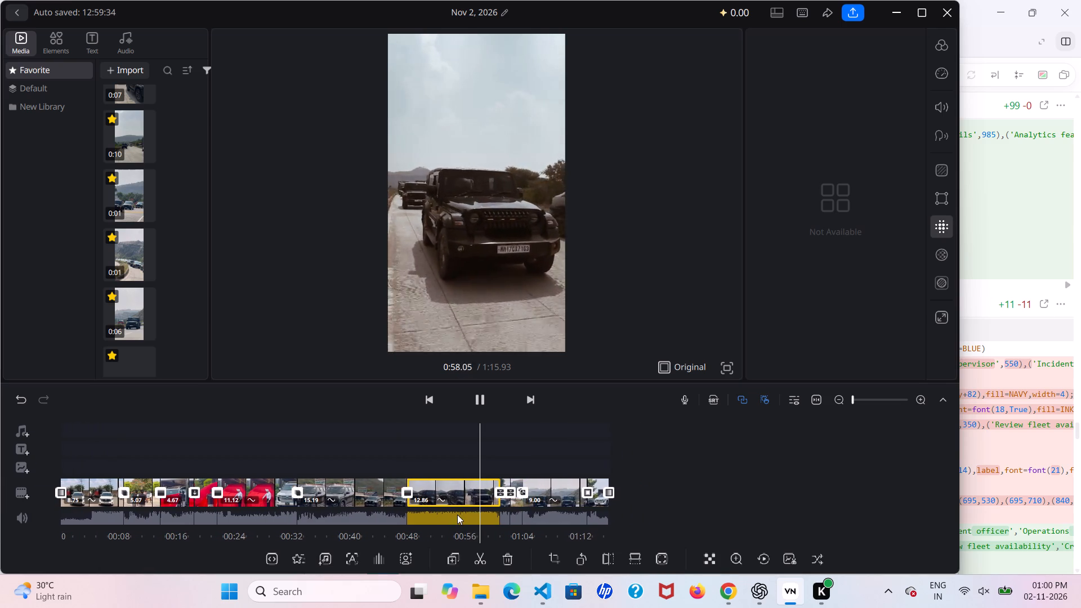
scroll(483, 509, left, 1)
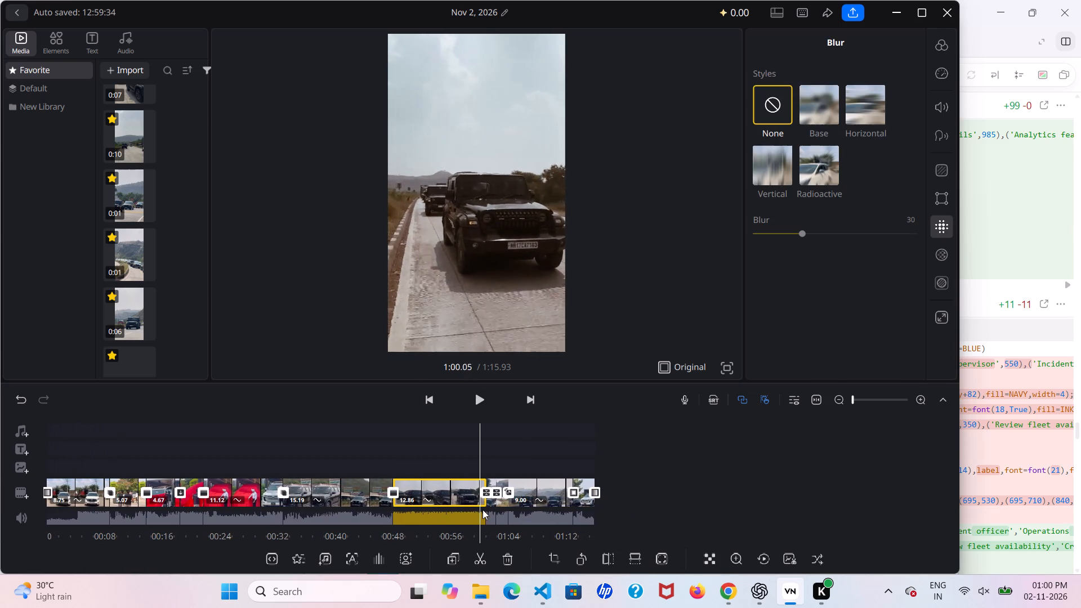
scroll(483, 509, left, 1)
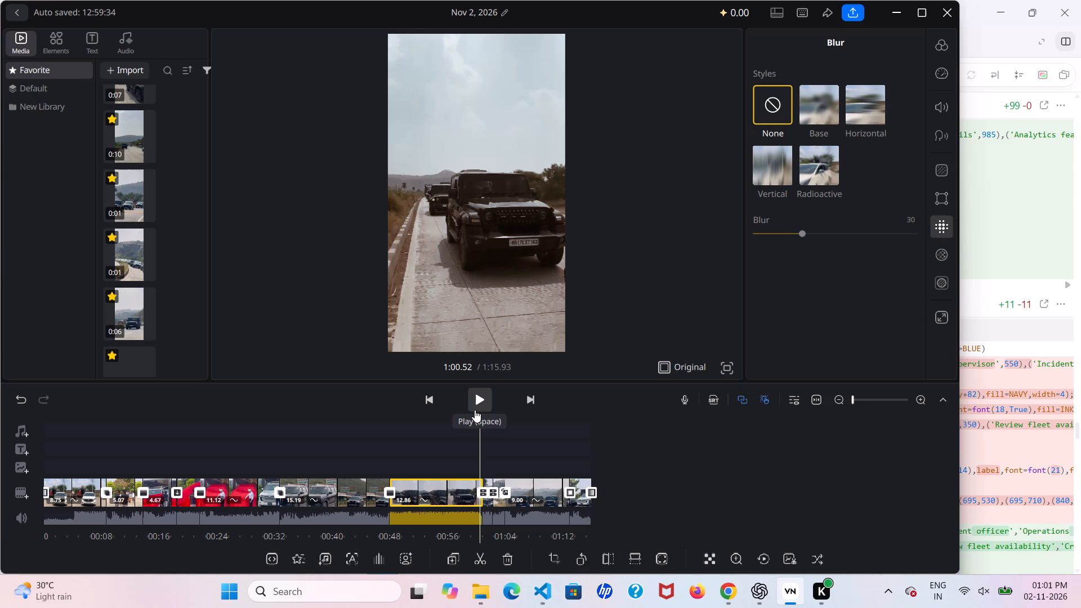
drag(498, 399, 440, 401)
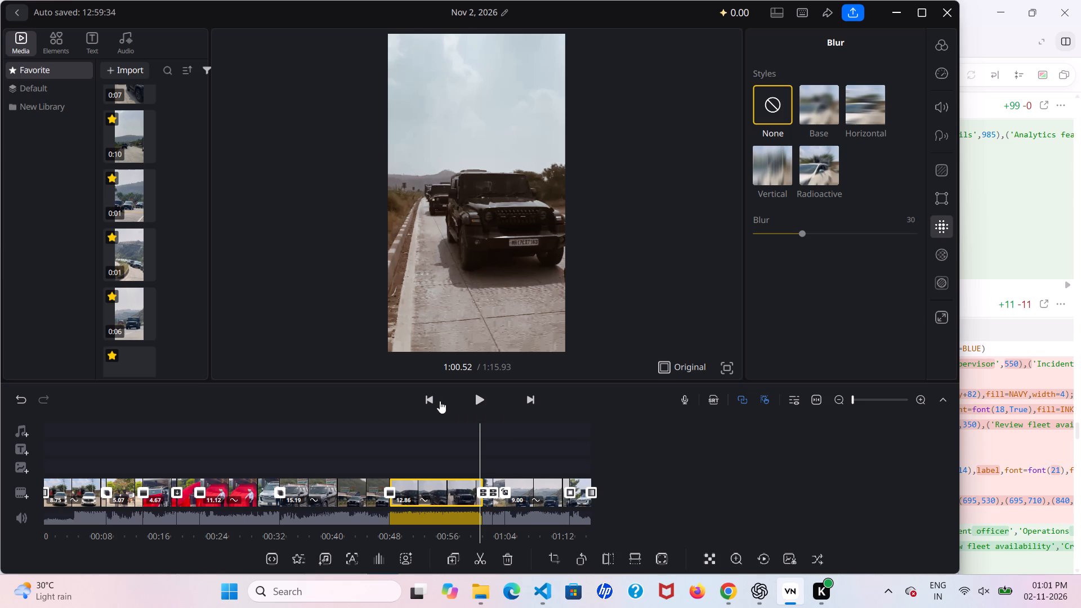
click(481, 403)
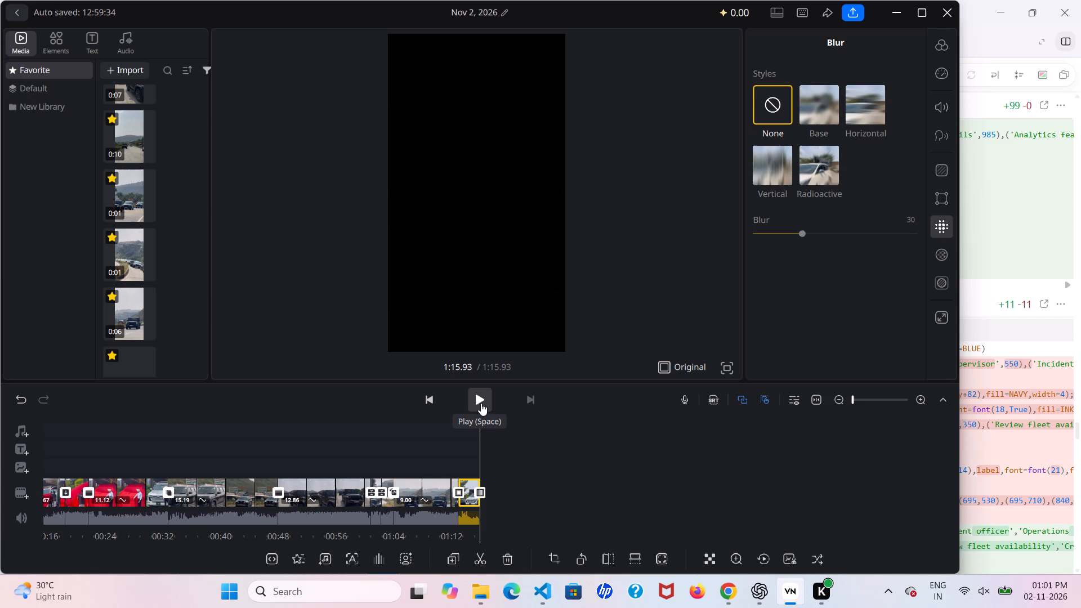
Replay the sequence from the opening clip, pausing repeatedly to examine the blurred truck opening and the red-cover car-unveiling clips.
scroll(428, 515, right, 6)
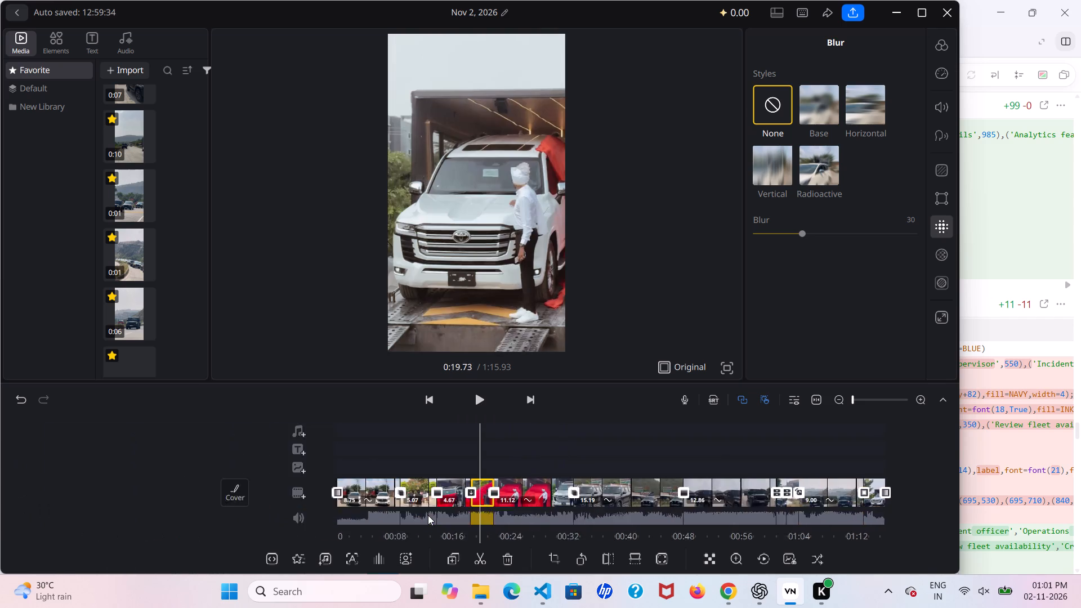
scroll(428, 515, right, 2)
click(466, 404)
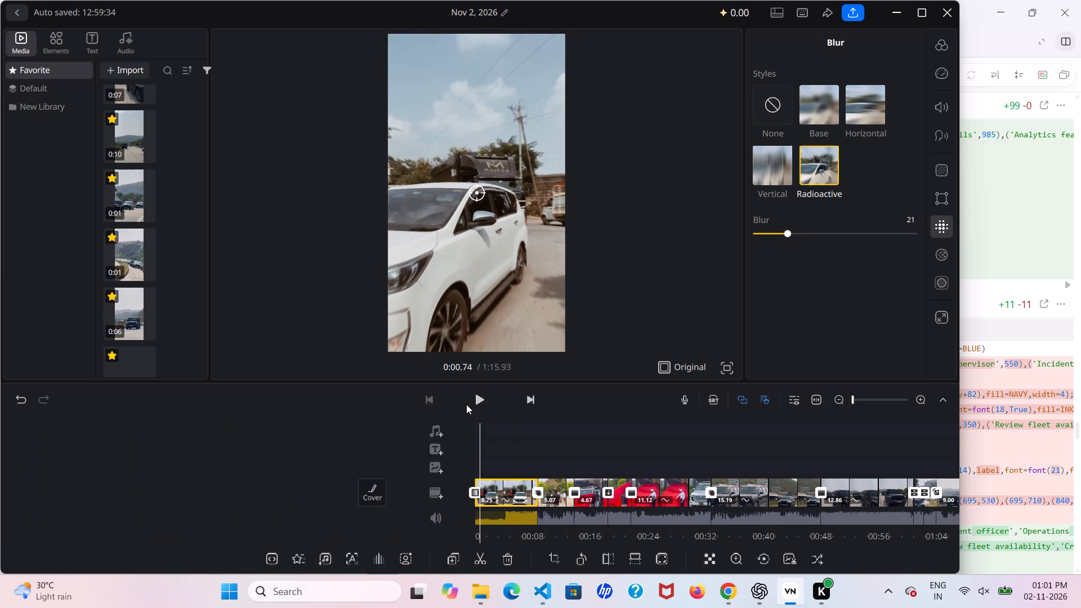
click(482, 397)
click(482, 397)
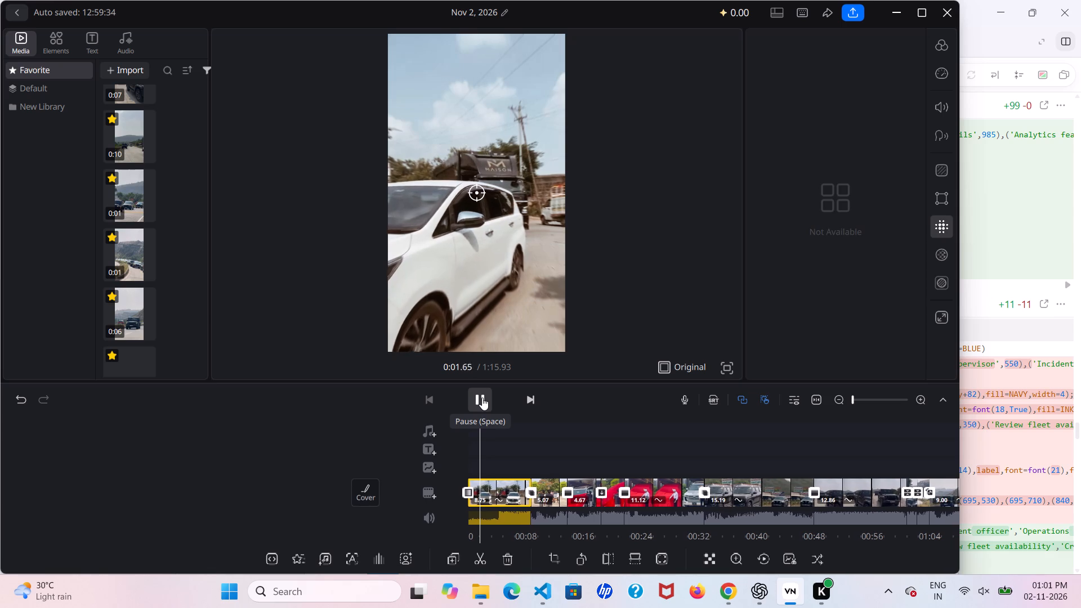
click(482, 397)
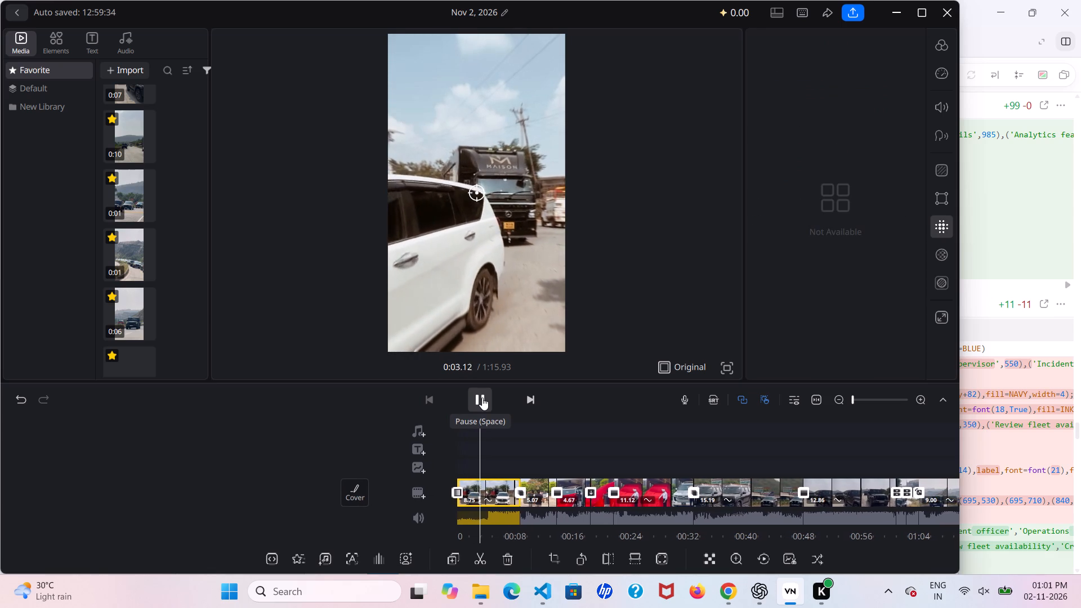
click(482, 397)
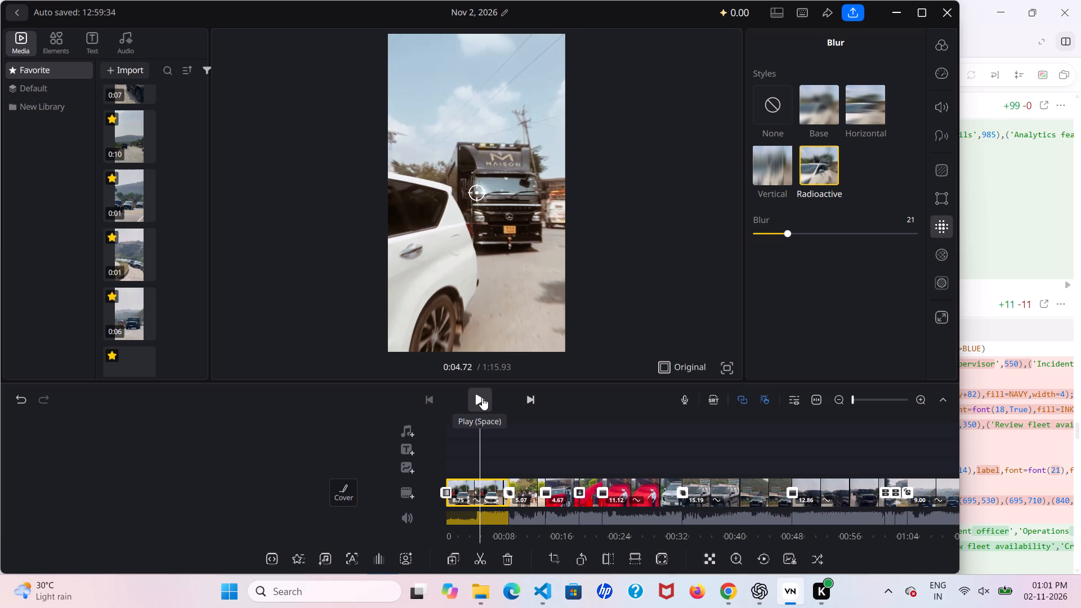
click(482, 397)
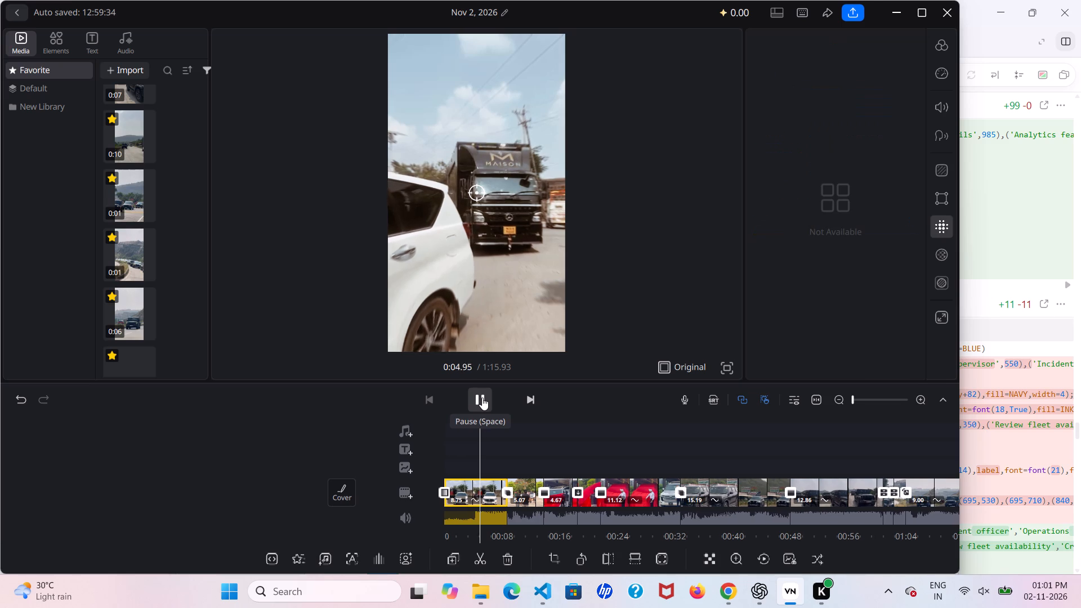
click(482, 397)
click(482, 397)
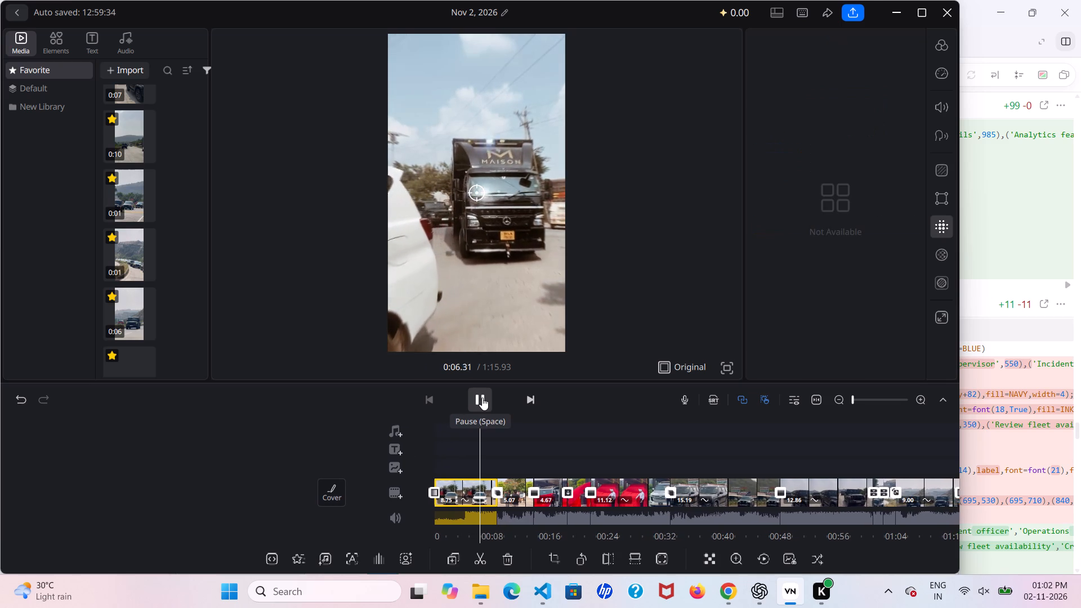
click(482, 397)
click(482, 397)
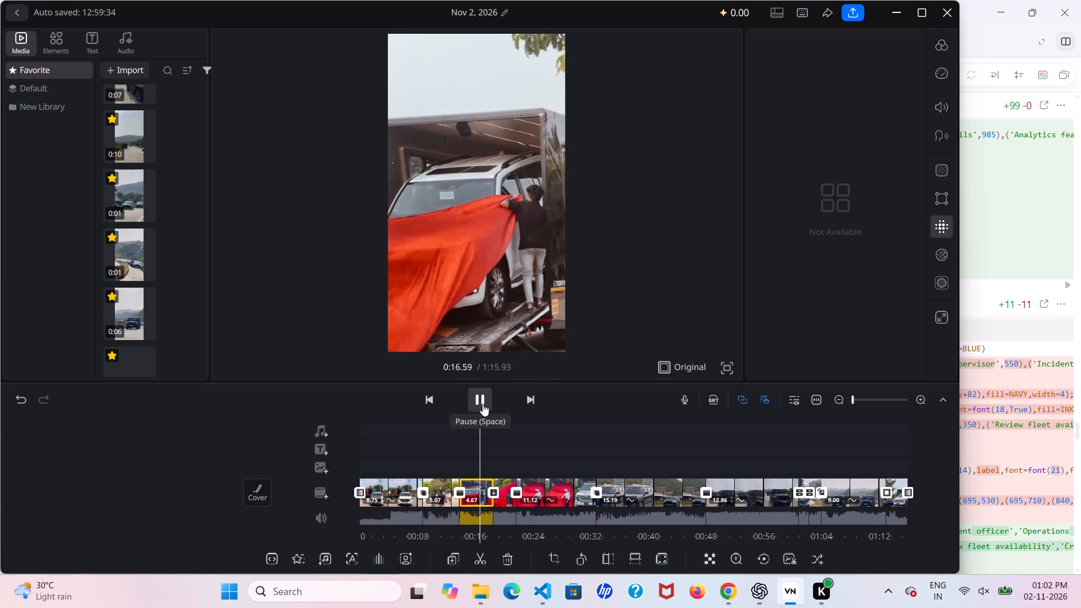
click(483, 404)
click(483, 404)
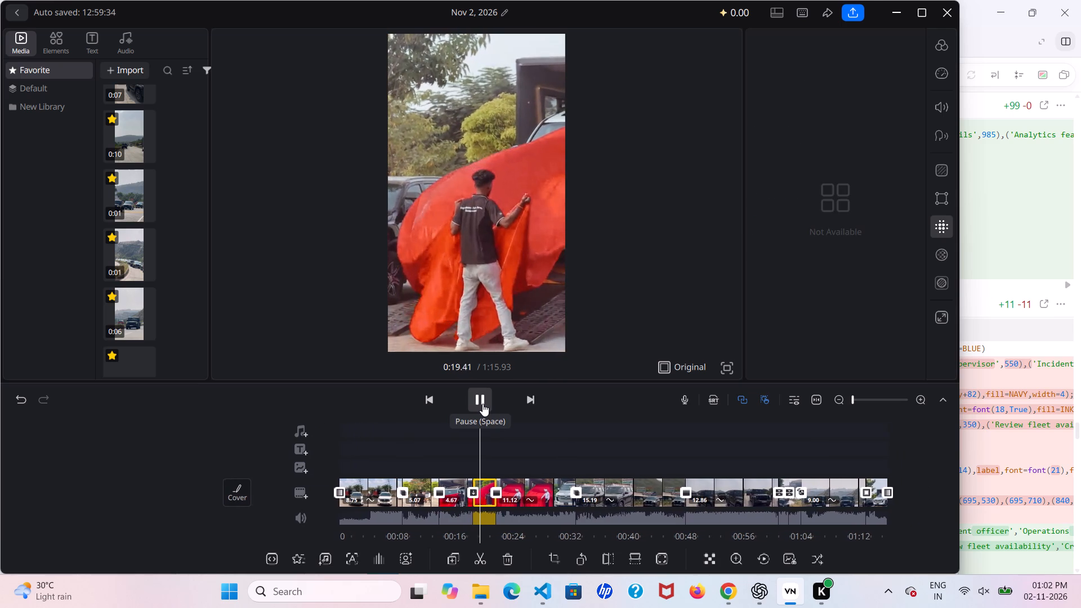
click(483, 404)
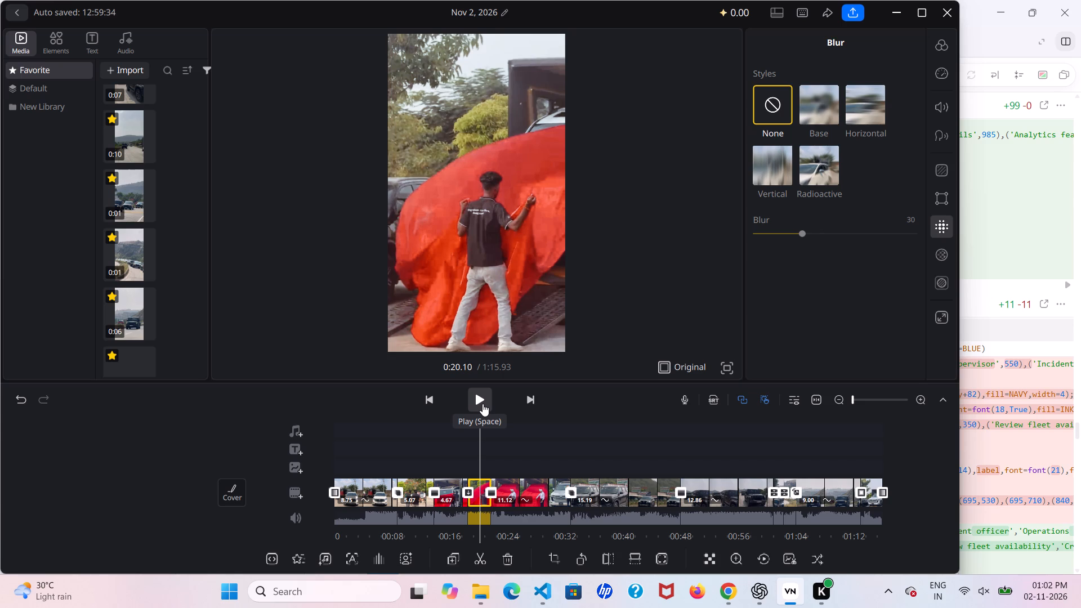
click(483, 404)
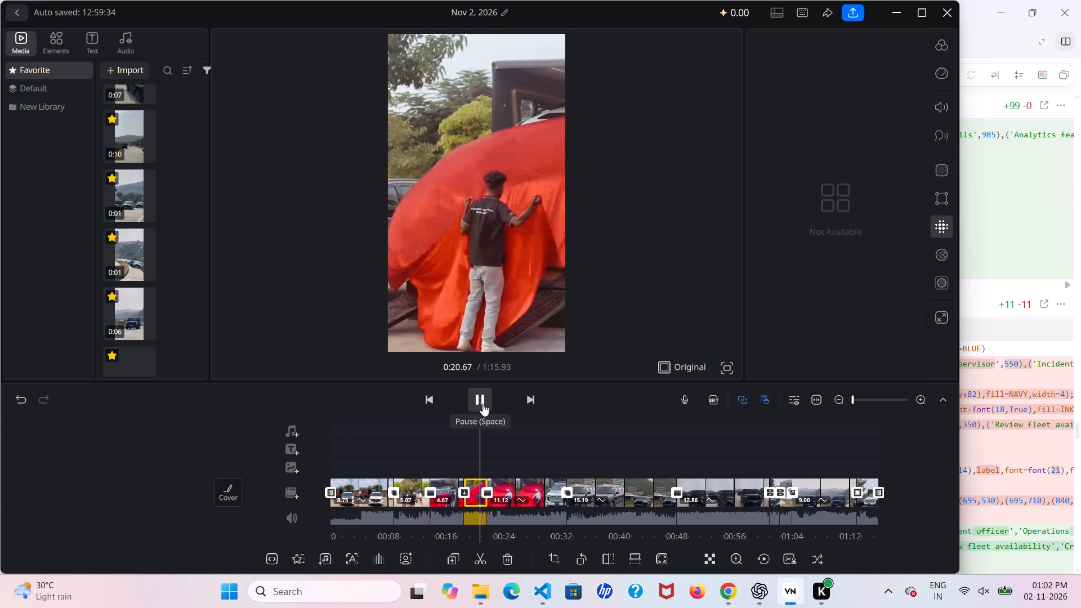